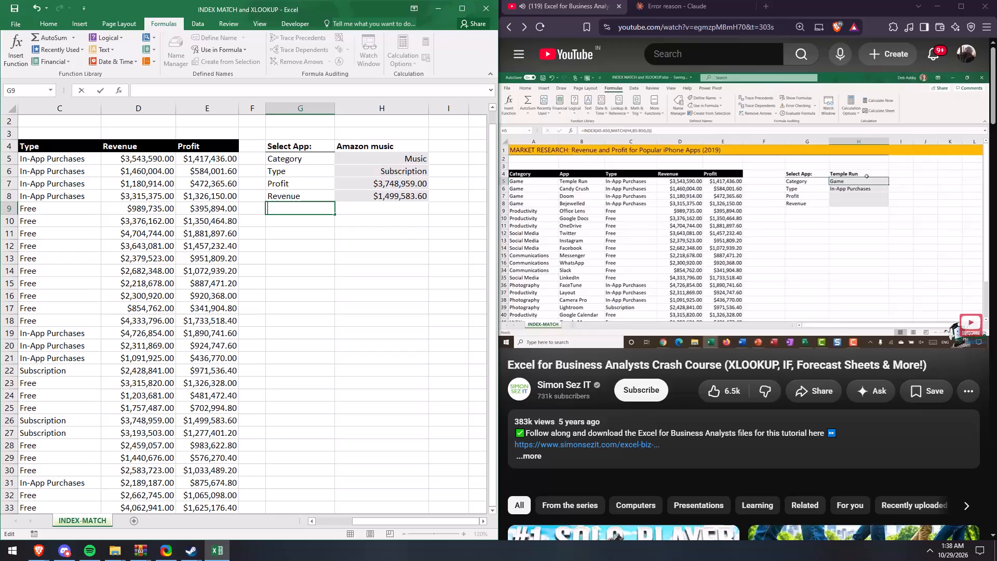
# Switch to the browser and rewind the tutorial video to the part where a defined name is pasted into the INDEX formula.
pyautogui.press('Left')
pyautogui.click(636, 241)
pyautogui.press('Left')
pyautogui.press('Left')
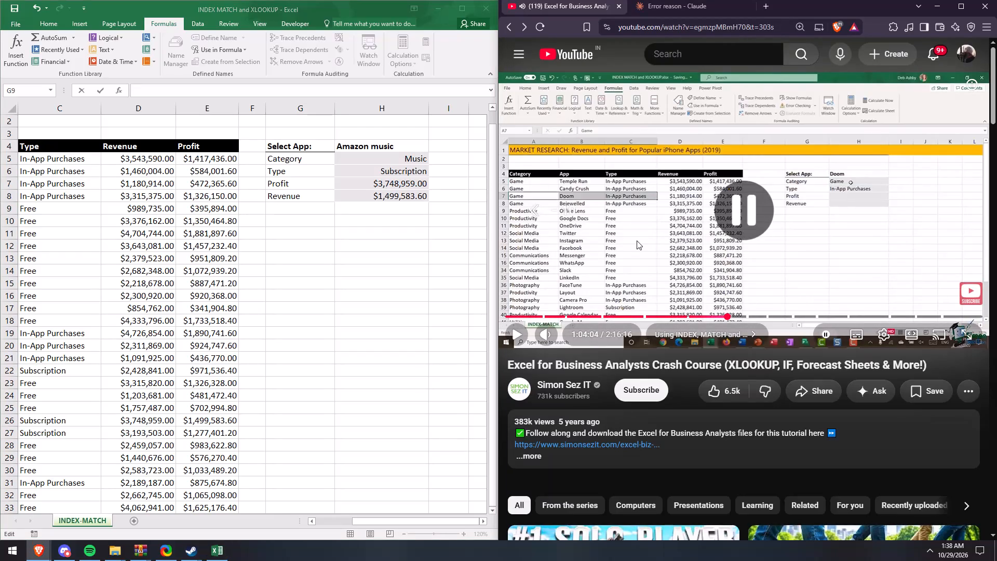
pyautogui.press('Left')
pyautogui.press('Left')
pyautogui.press('Left')
pyautogui.press('Left')
pyautogui.press('Left')
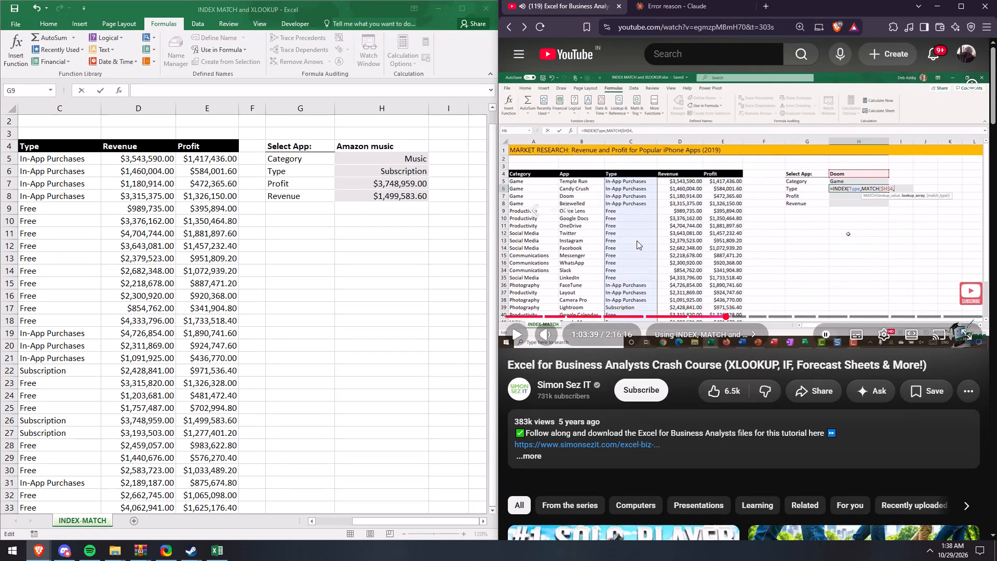
pyautogui.press('Left')
pyautogui.press('Left')
pyautogui.press('Left')
pyautogui.press('Left')
pyautogui.press('Left')
pyautogui.press('Left')
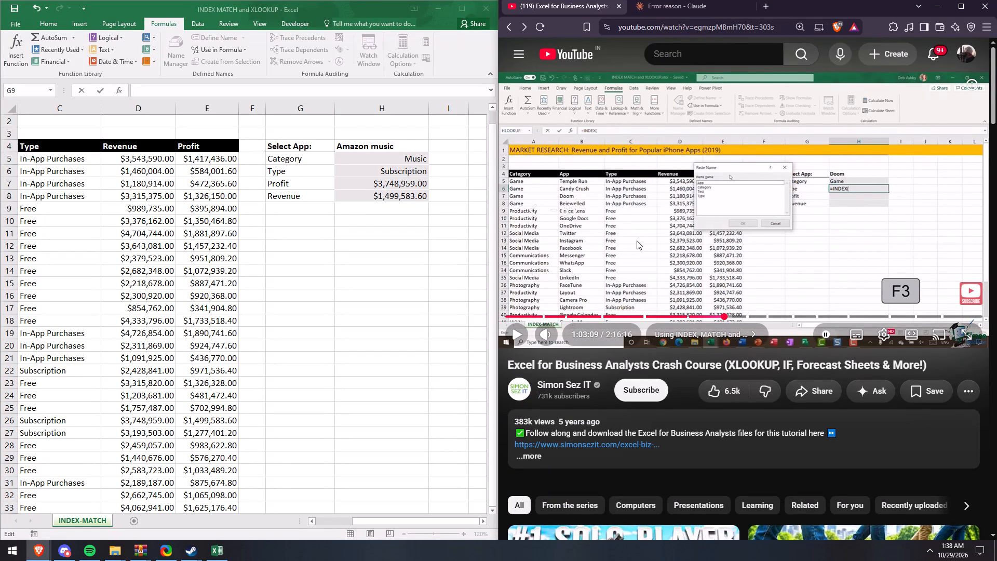
pyautogui.press('space')
pyautogui.press('Left')
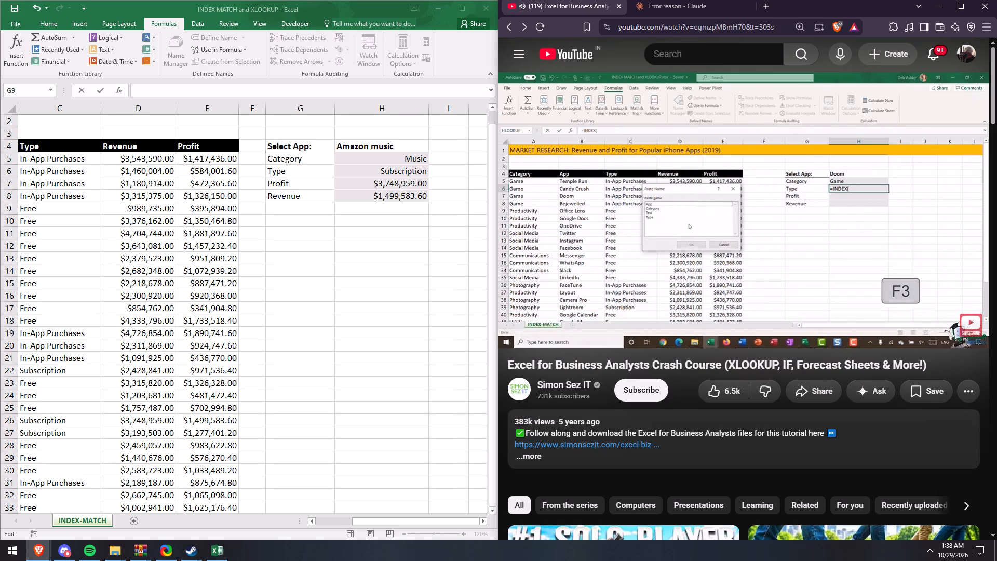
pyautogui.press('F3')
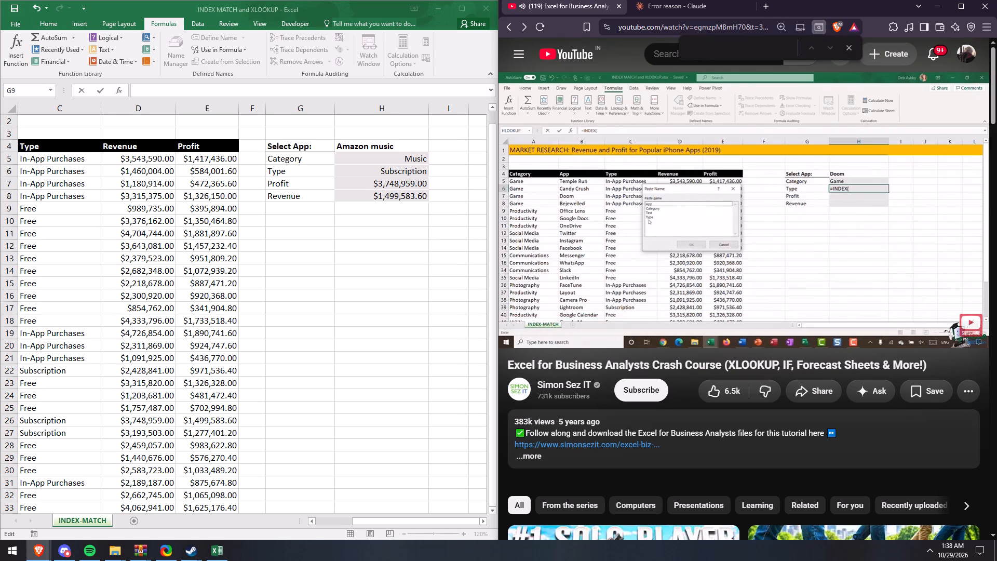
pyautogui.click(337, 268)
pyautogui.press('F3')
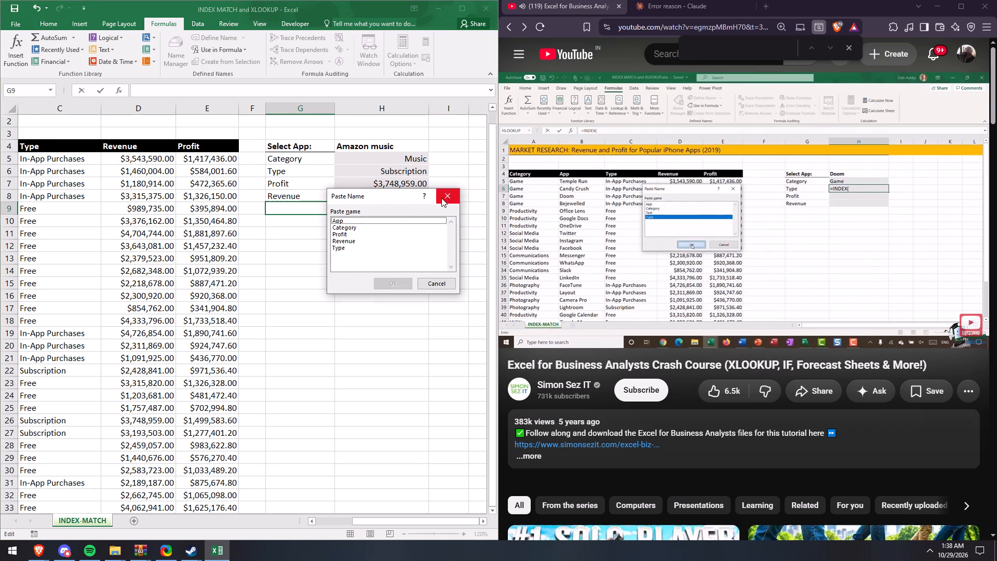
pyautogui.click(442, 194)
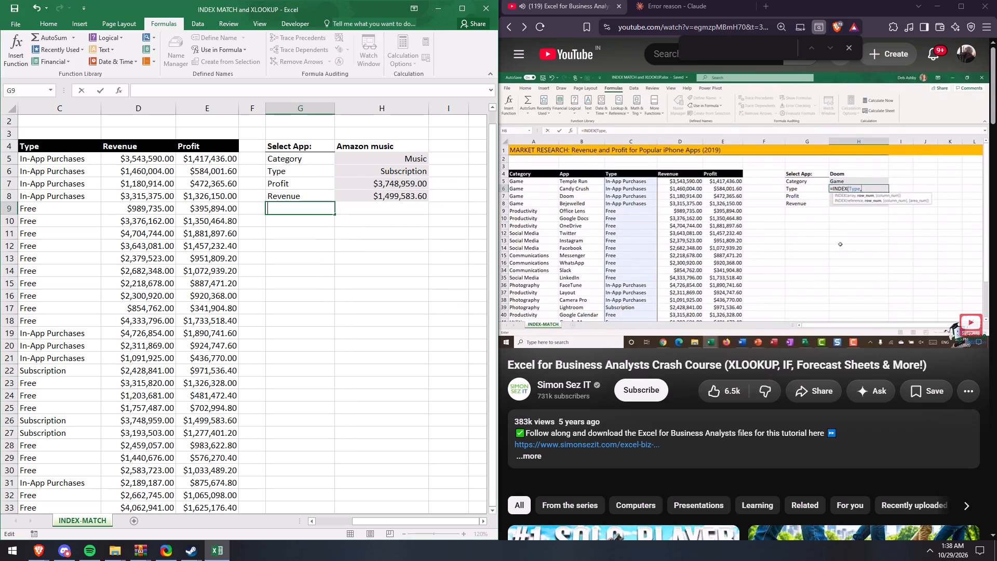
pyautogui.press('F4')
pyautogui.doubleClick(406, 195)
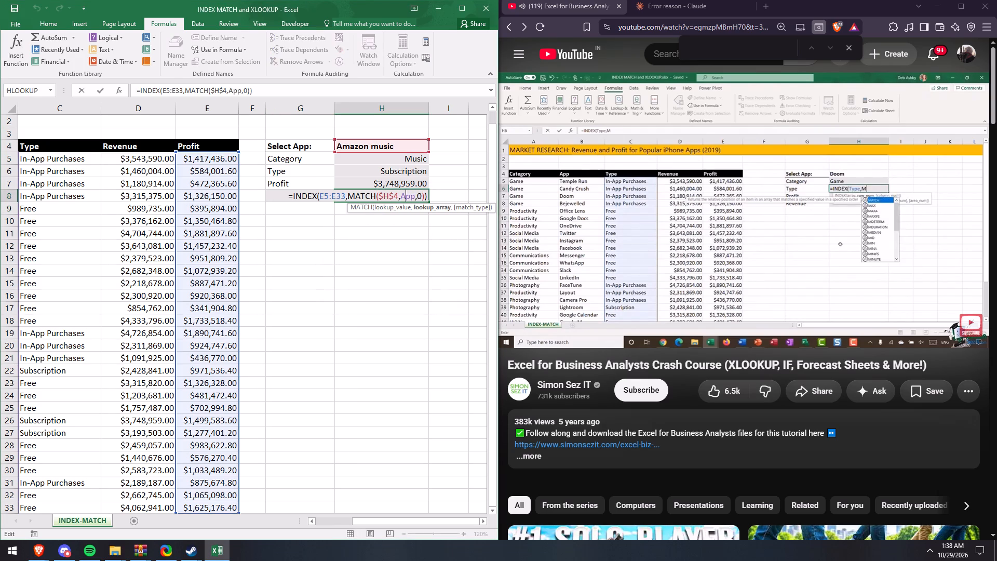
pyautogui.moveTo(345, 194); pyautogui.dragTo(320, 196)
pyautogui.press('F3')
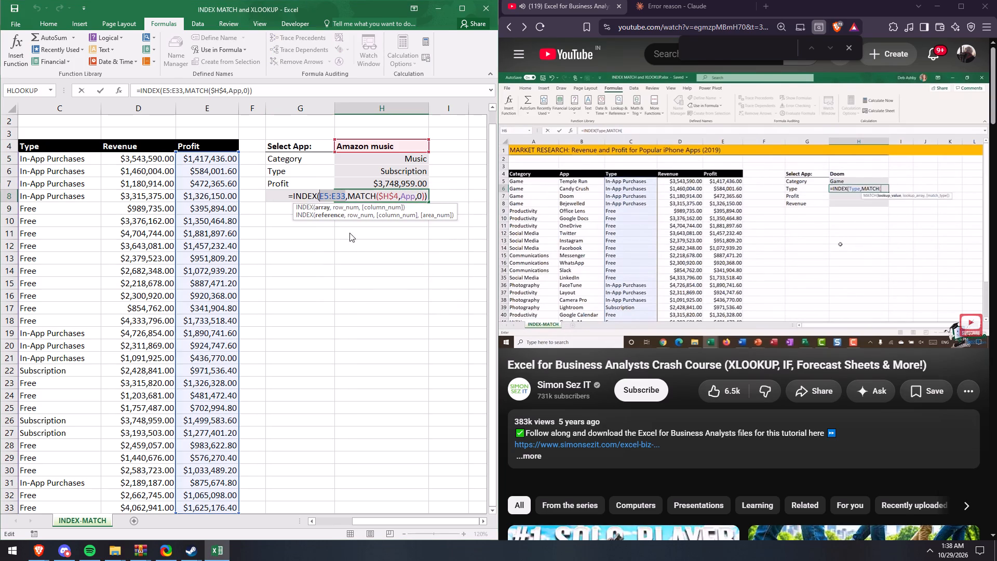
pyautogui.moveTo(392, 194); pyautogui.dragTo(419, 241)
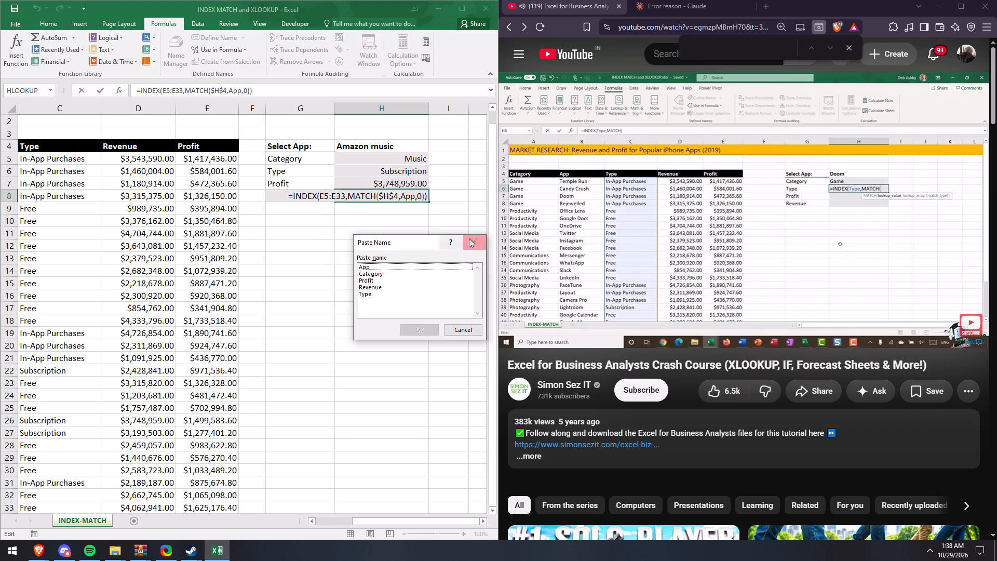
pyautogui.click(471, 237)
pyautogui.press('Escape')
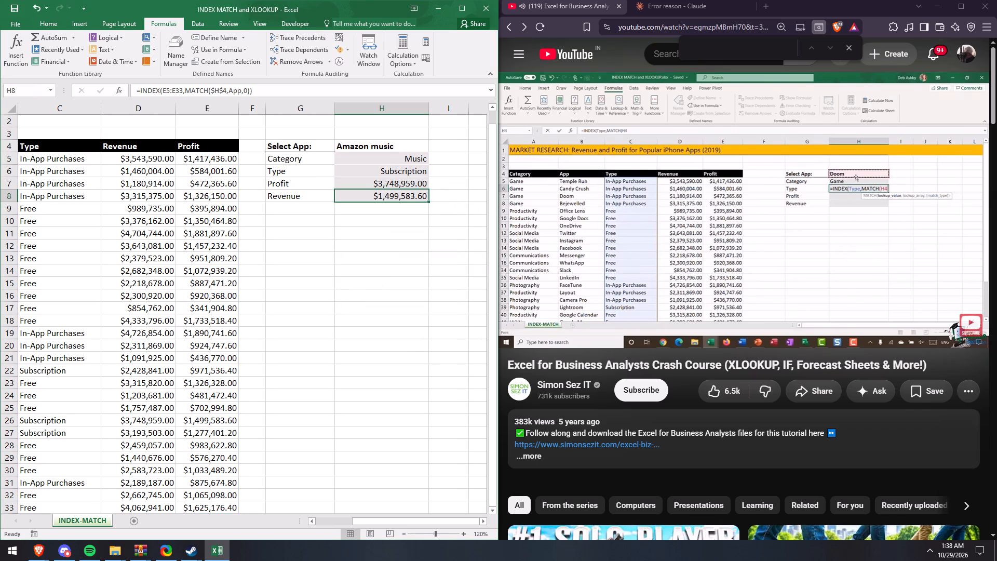
# In the Revenue formula in H8, replace the INDEX array E5:E33 with the defined name Revenue.
pyautogui.doubleClick(388, 193)
pyautogui.moveTo(344, 195); pyautogui.dragTo(321, 197)
pyautogui.press('BackSpace')
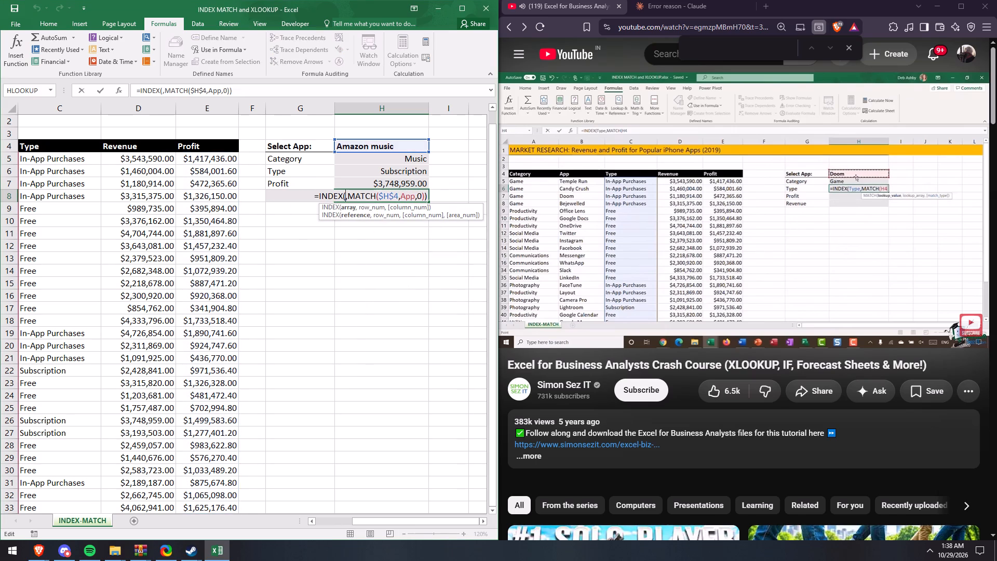
pyautogui.press('F3')
pyautogui.doubleClick(384, 285)
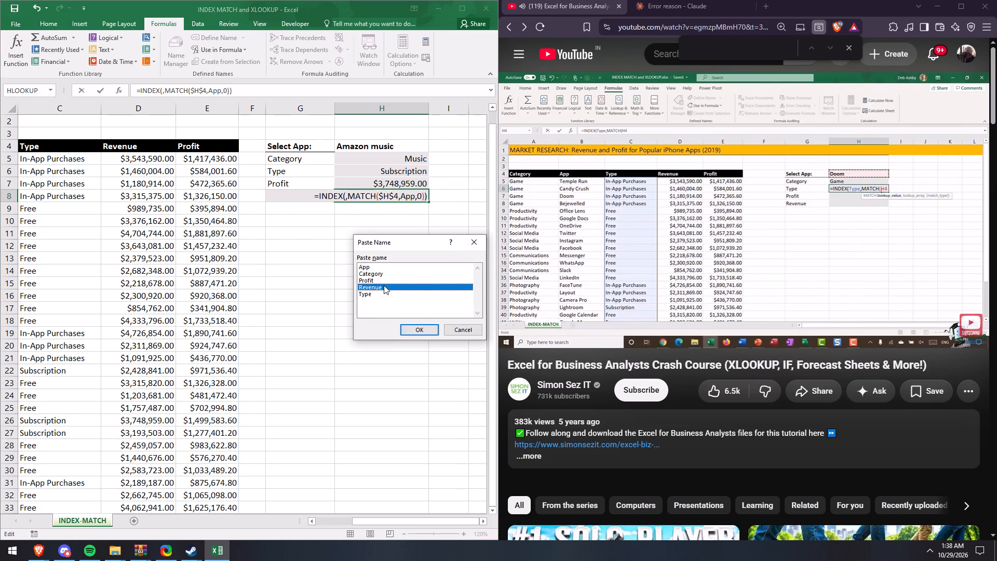
pyautogui.press('Return')
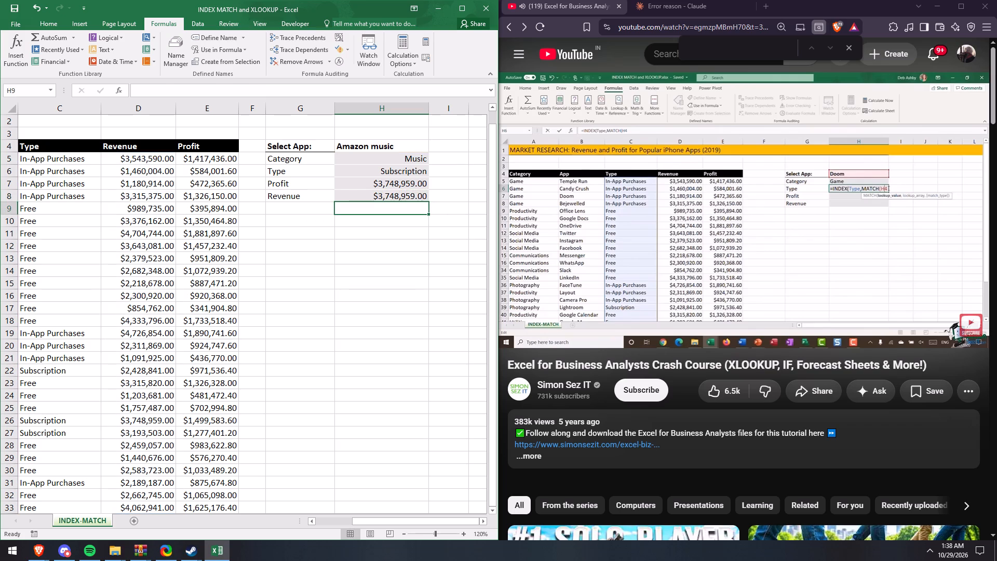
pyautogui.click(396, 198)
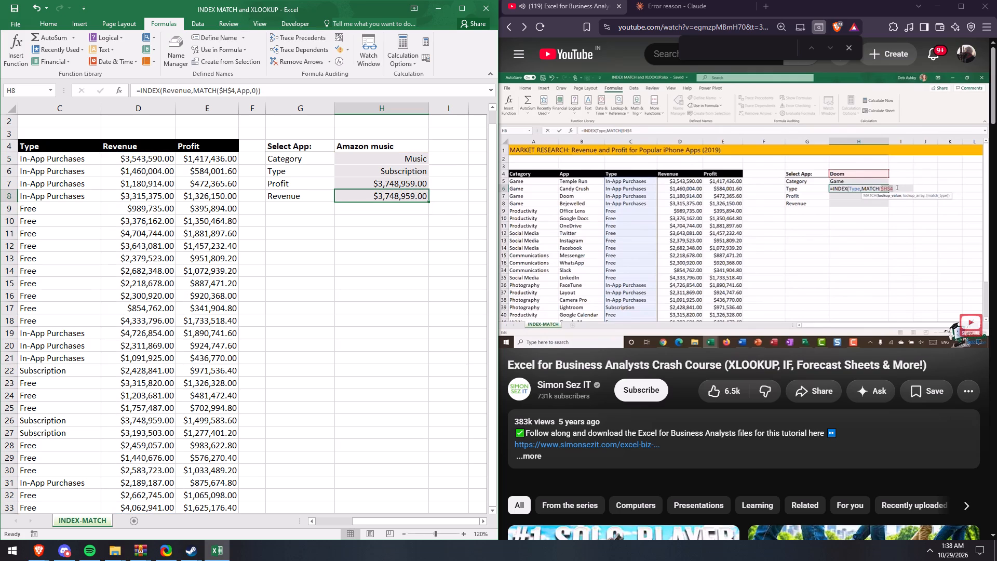
# In the Profit formula in H7, replace the INDEX array D5:D33 with the defined name Profit.
pyautogui.doubleClick(400, 184)
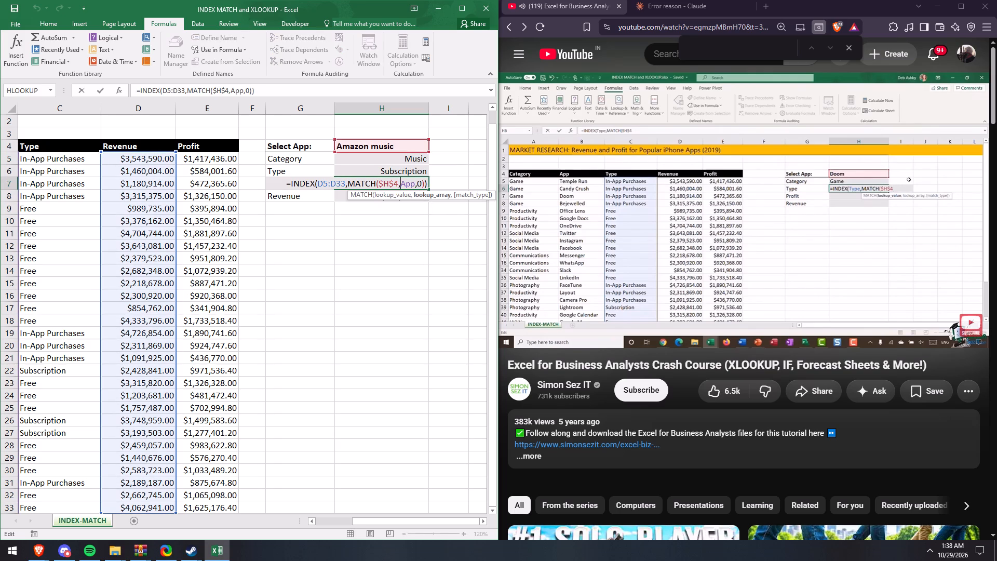
pyautogui.moveTo(345, 183); pyautogui.dragTo(319, 181)
pyautogui.press('BackSpace')
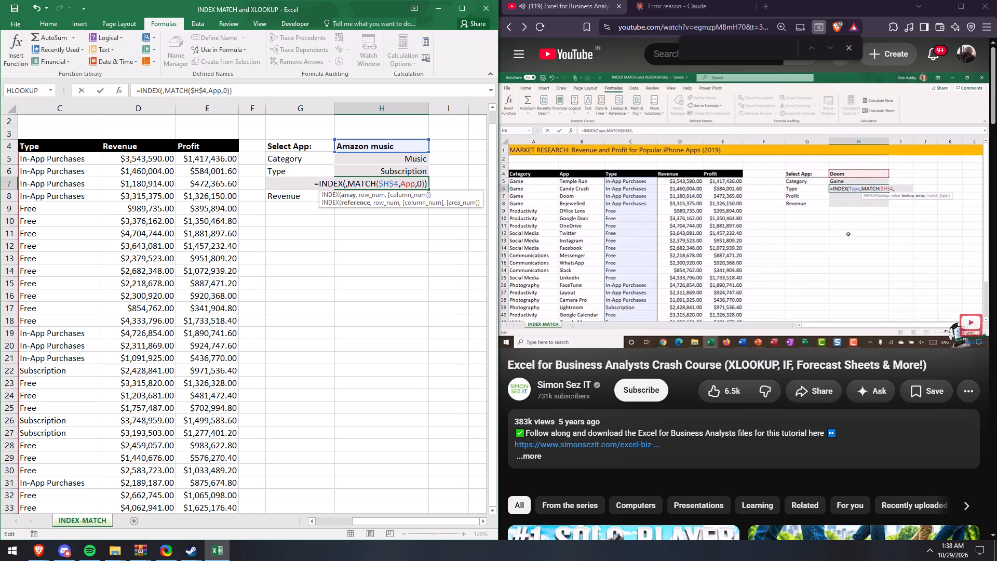
pyautogui.press('F3')
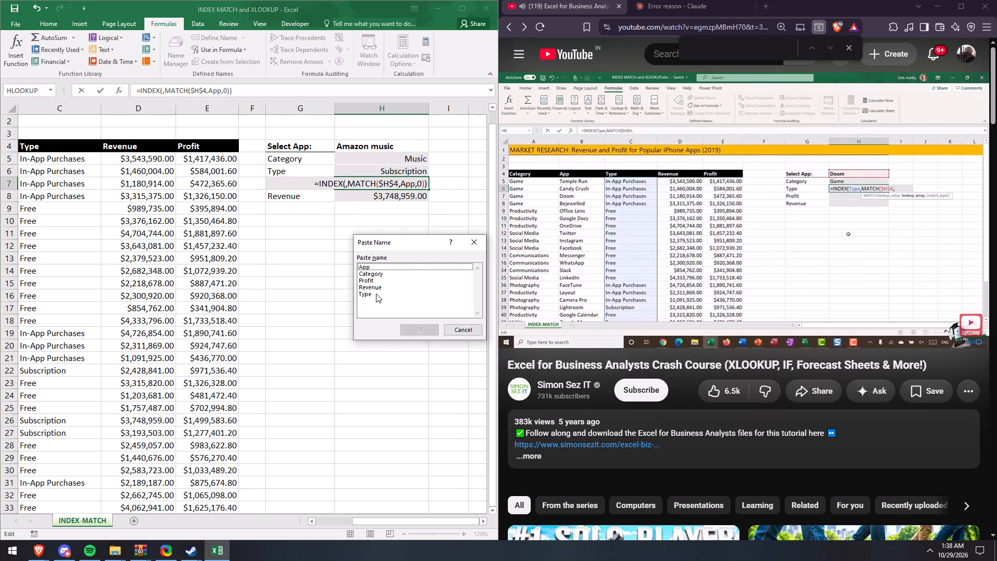
pyautogui.click(373, 286)
pyautogui.doubleClick(374, 280)
pyautogui.press('Return')
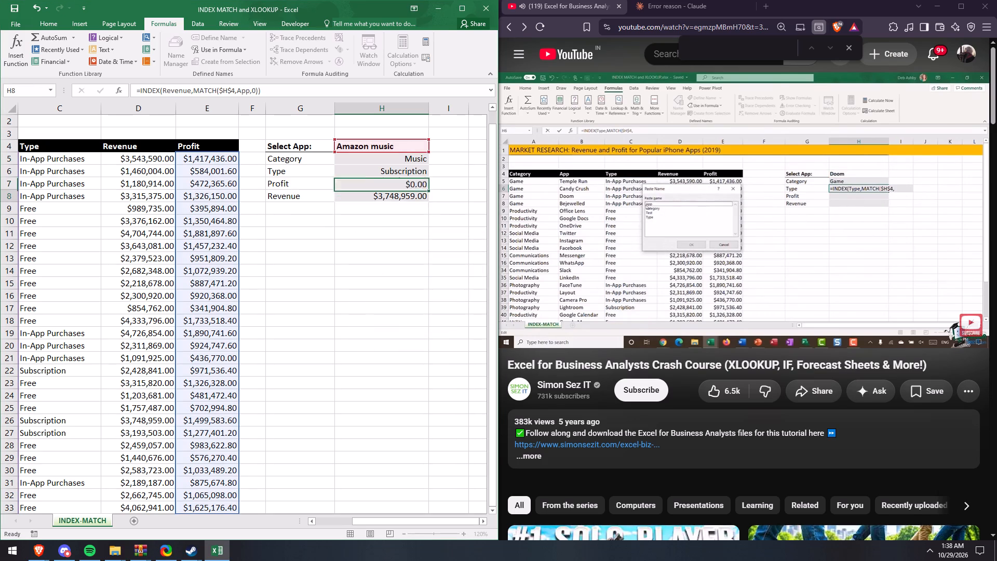
pyautogui.click(306, 185)
pyautogui.click(313, 199)
pyautogui.click(394, 200)
pyautogui.click(400, 185)
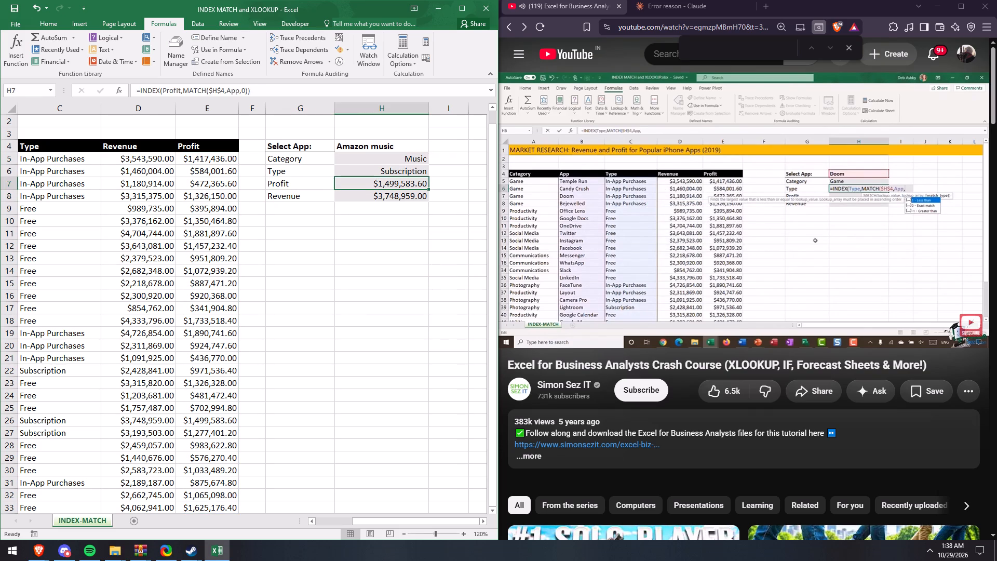
# Change the selected app in H4 to Temple Run.
pyautogui.moveTo(392, 524); pyautogui.dragTo(332, 518)
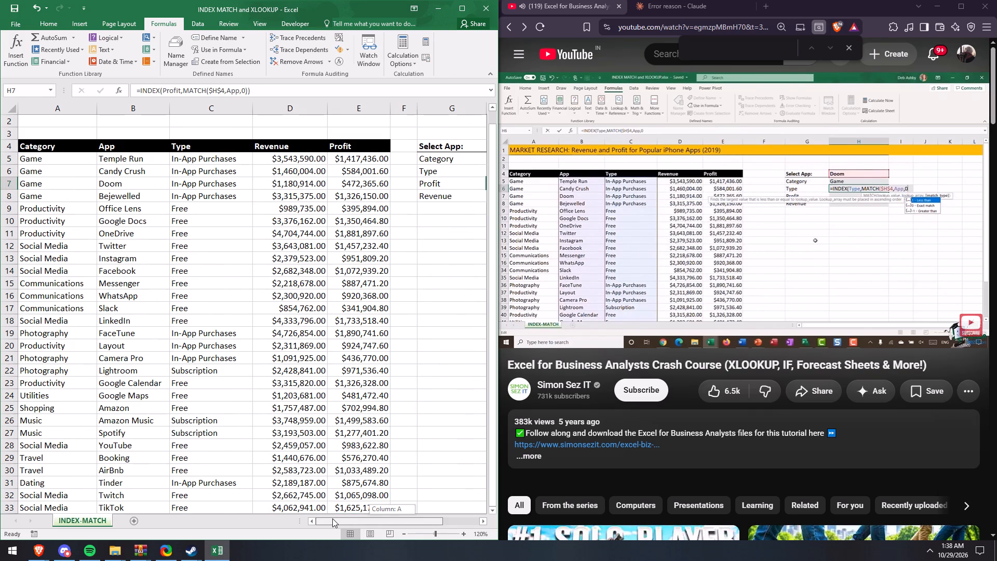
pyautogui.moveTo(332, 518); pyautogui.dragTo(429, 521)
pyautogui.click(410, 152)
pyautogui.doubleClick(406, 146)
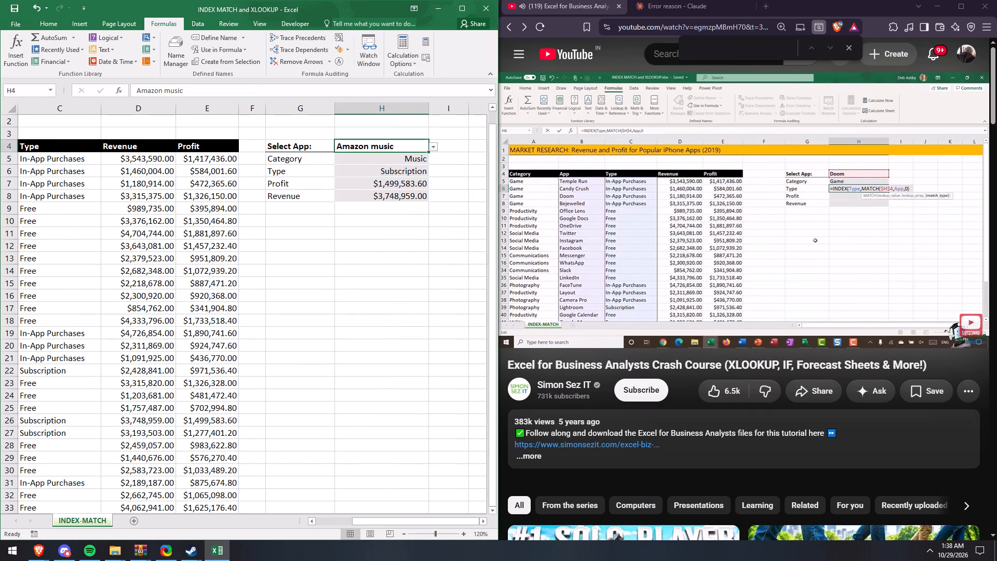
pyautogui.moveTo(406, 146); pyautogui.dragTo(327, 139)
pyautogui.write('Temok')
pyautogui.press('BackSpace')
pyautogui.press('BackSpace')
pyautogui.write('ple Run')
pyautogui.press('Return')
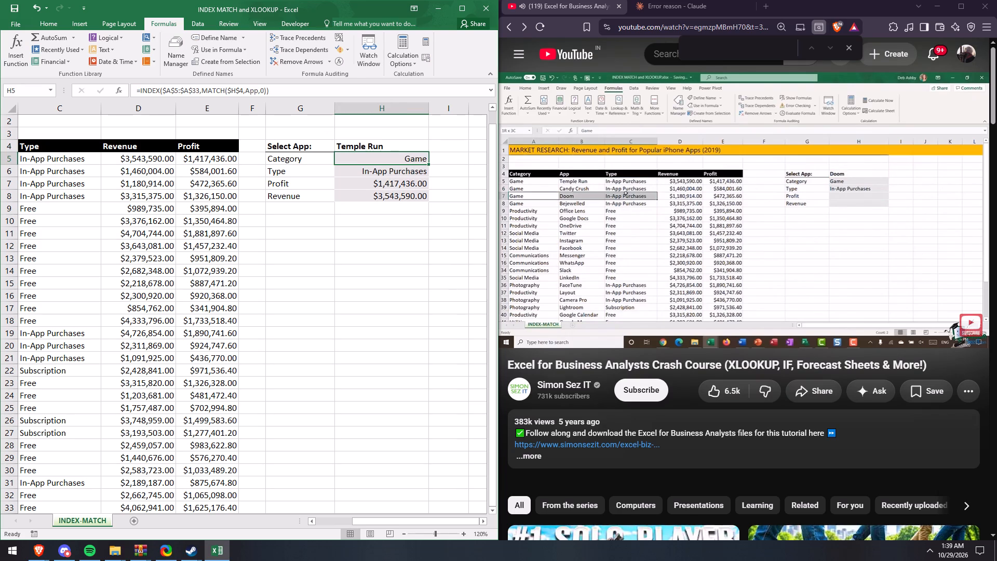
# In the Profit formula in H7, replace the MATCH lookup value $H$4 with the defined name App.
pyautogui.doubleClick(421, 190)
pyautogui.doubleClick(421, 183)
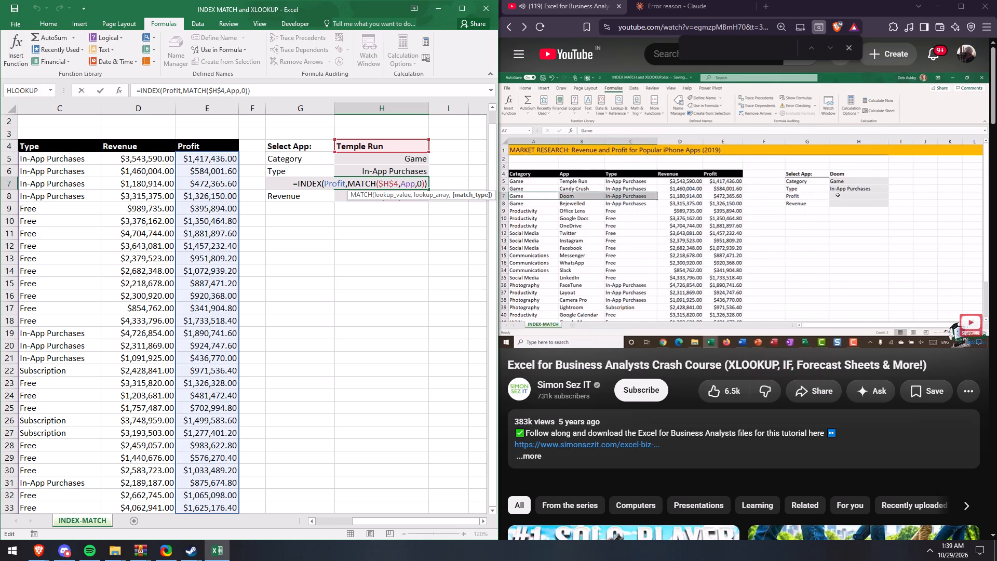
pyautogui.click(386, 186)
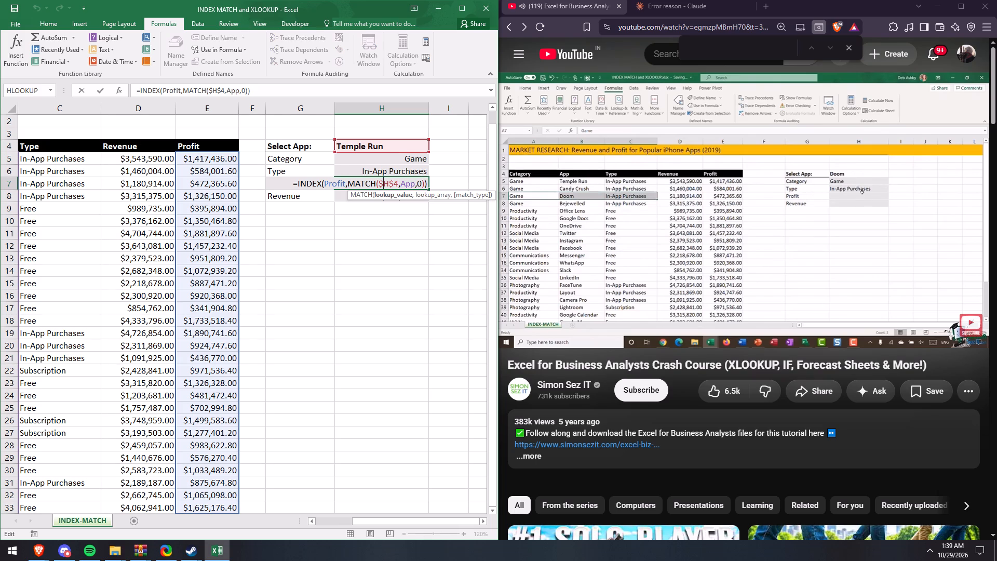
pyautogui.click(388, 181)
pyautogui.click(394, 181)
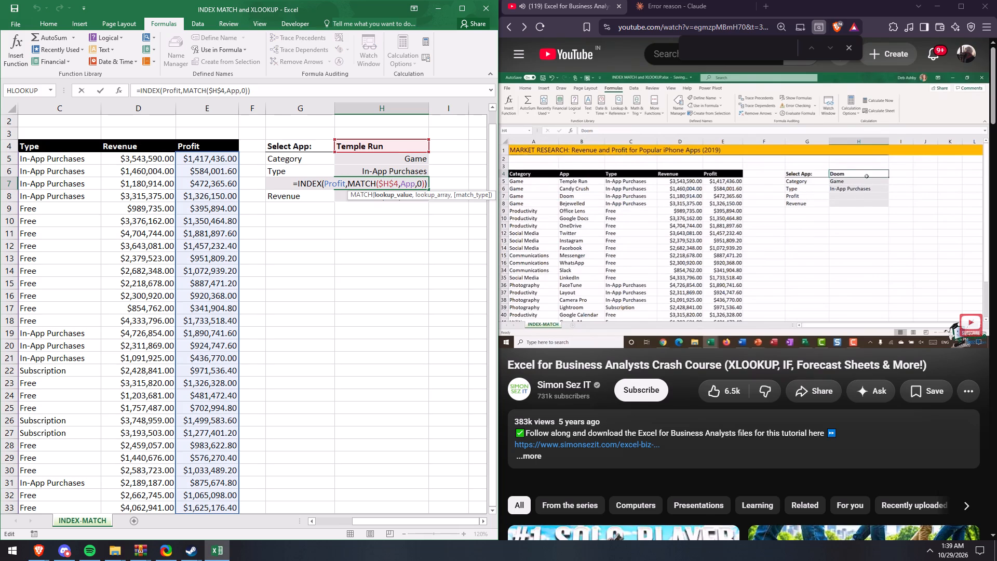
pyautogui.click(396, 182)
pyautogui.moveTo(398, 183); pyautogui.dragTo(394, 183)
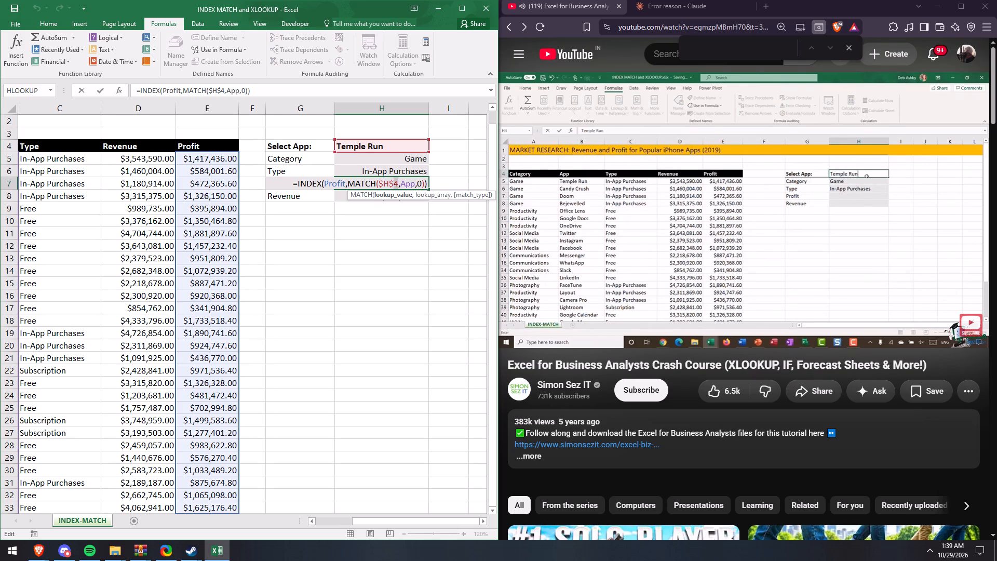
pyautogui.moveTo(394, 183); pyautogui.dragTo(379, 184)
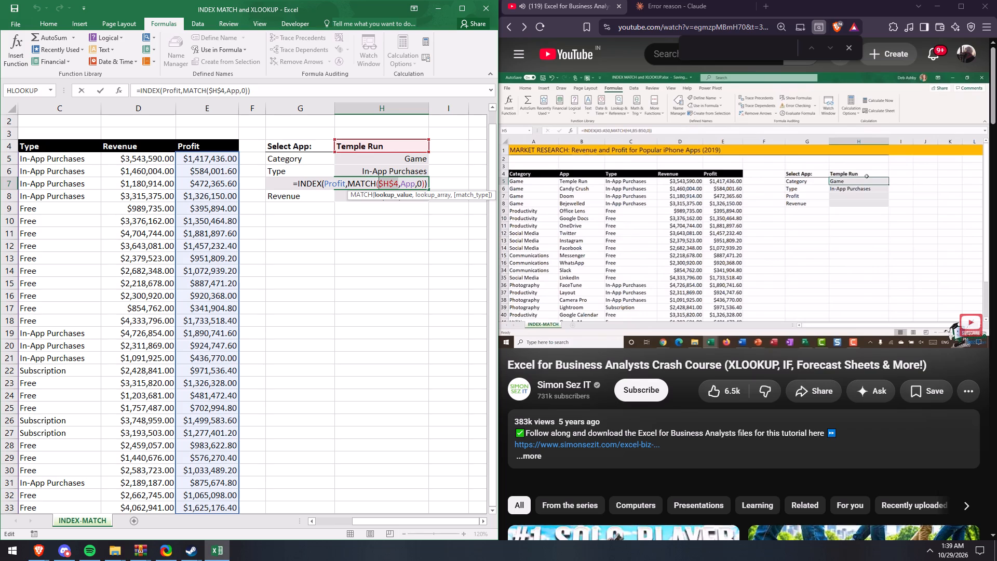
pyautogui.press('BackSpace')
pyautogui.scroll(1, 406, 217)
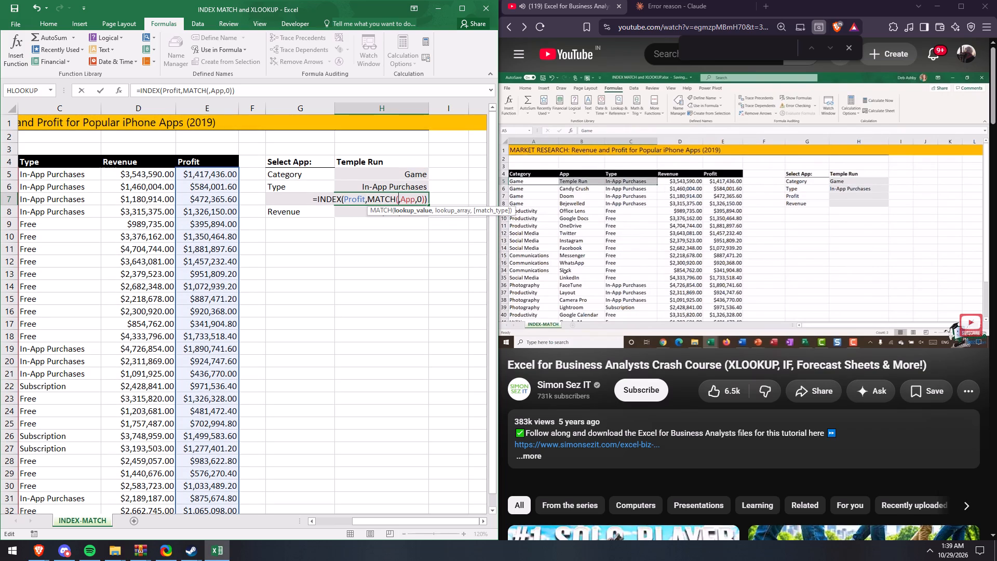
pyautogui.moveTo(428, 518); pyautogui.dragTo(362, 513)
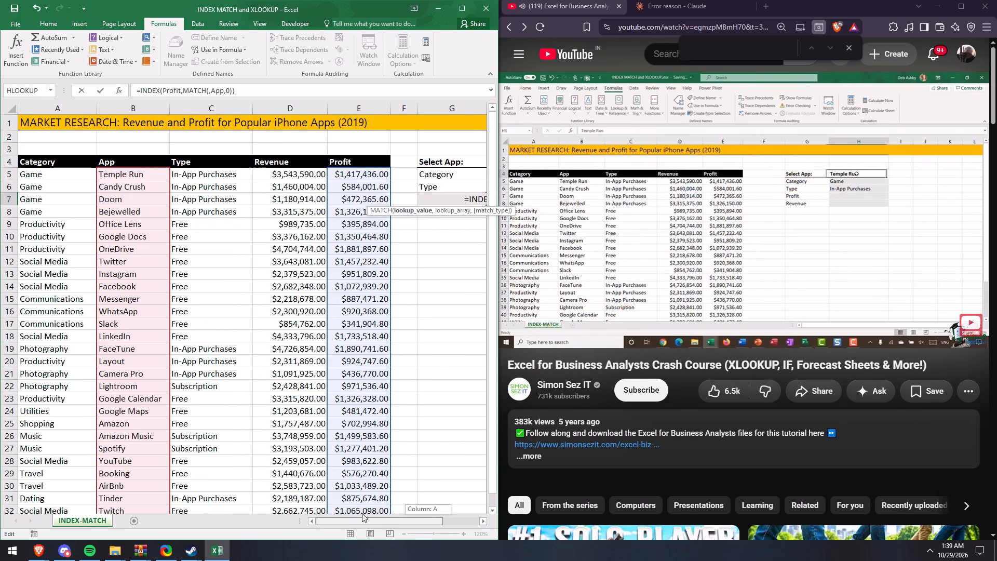
pyautogui.moveTo(362, 513); pyautogui.dragTo(442, 516)
pyautogui.press('F3')
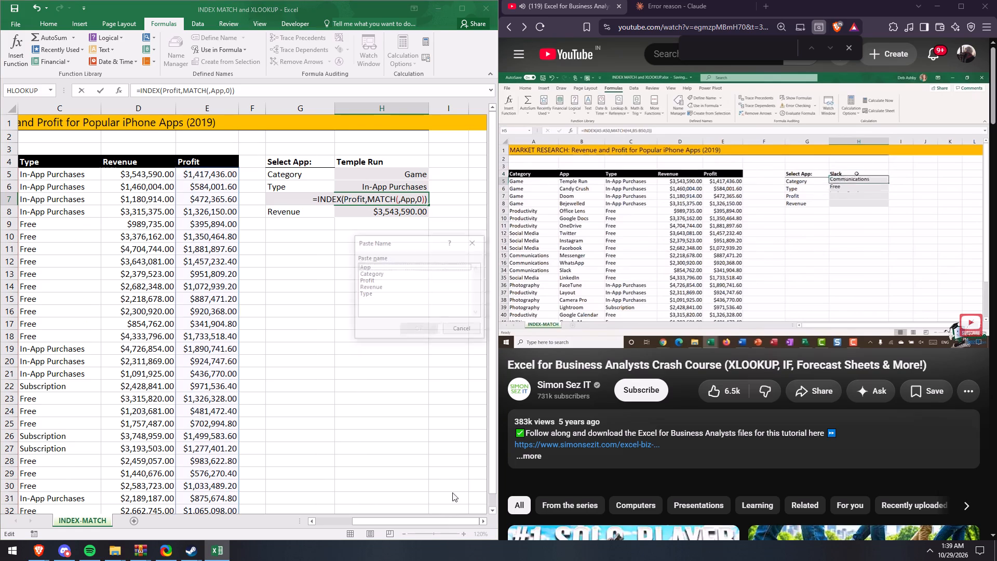
pyautogui.doubleClick(375, 270)
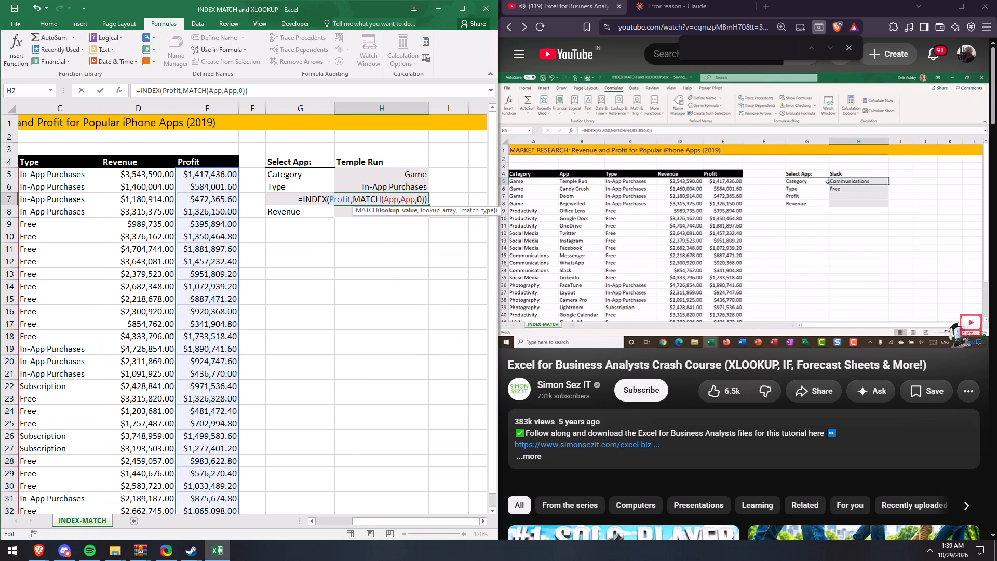
# Remove the second App argument from MATCH in H7 so the formula reads =INDEX(Profit,MATCH(App,0)).
pyautogui.click(414, 199)
pyautogui.press('BackSpace')
pyautogui.press('BackSpace')
pyautogui.press('BackSpace')
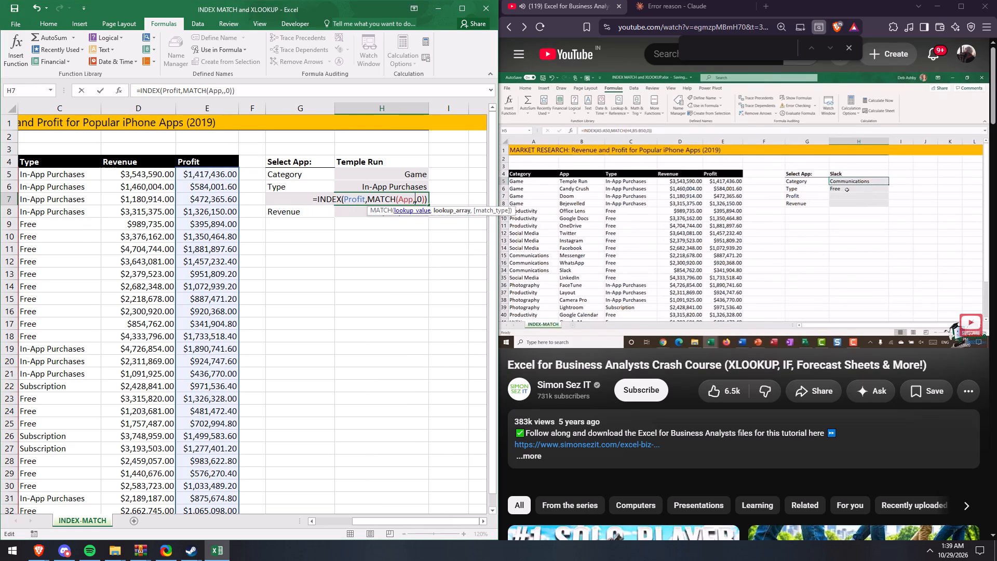
pyautogui.press('BackSpace')
pyautogui.press('Return')
# In the Profit formula in H7, add a comma before App so it reads =INDEX(Profit,MATCH(,App,0)).
pyautogui.doubleClick(407, 199)
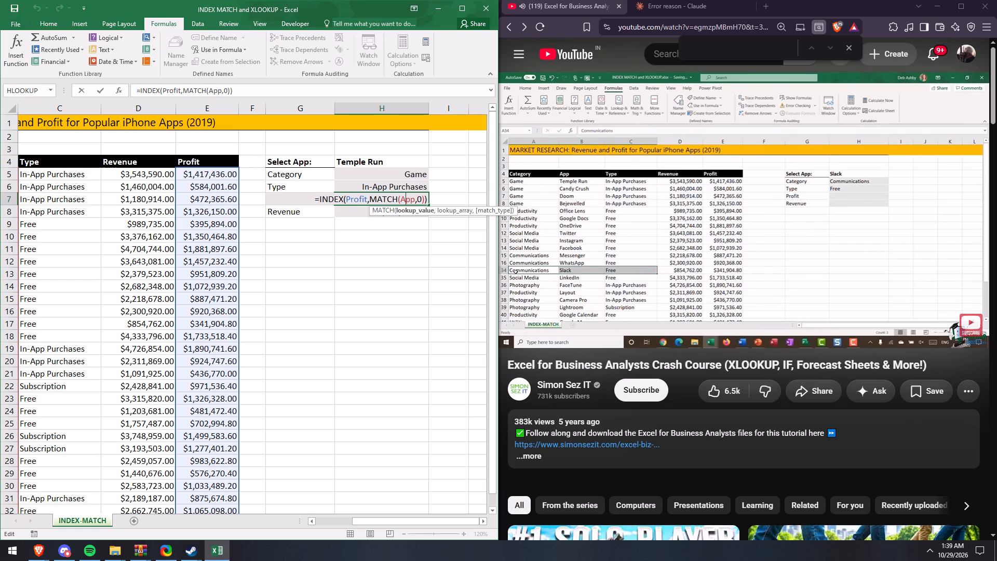
pyautogui.click(399, 195)
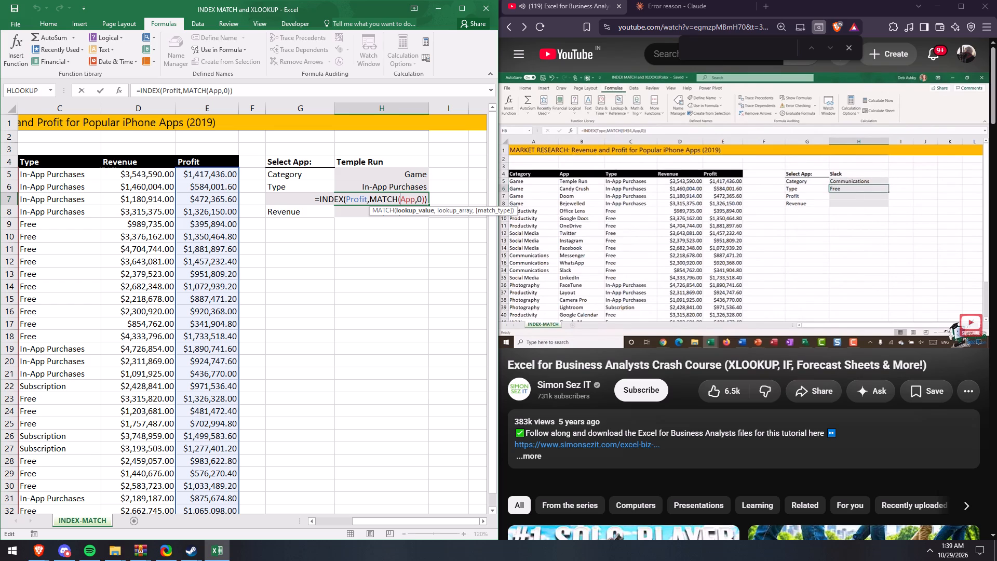
pyautogui.press(',')
pyautogui.click(398, 202)
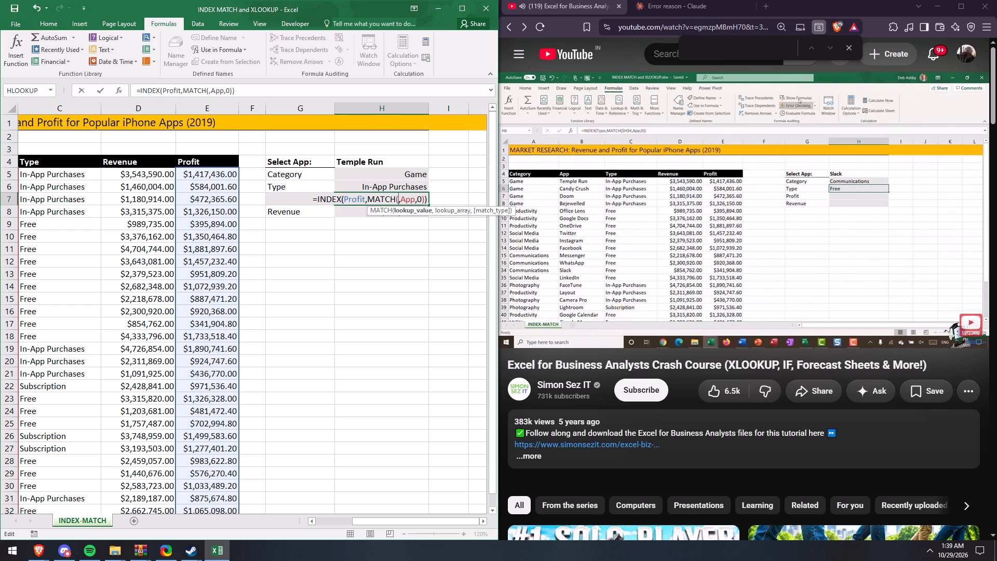
pyautogui.click(281, 193)
pyautogui.click(397, 201)
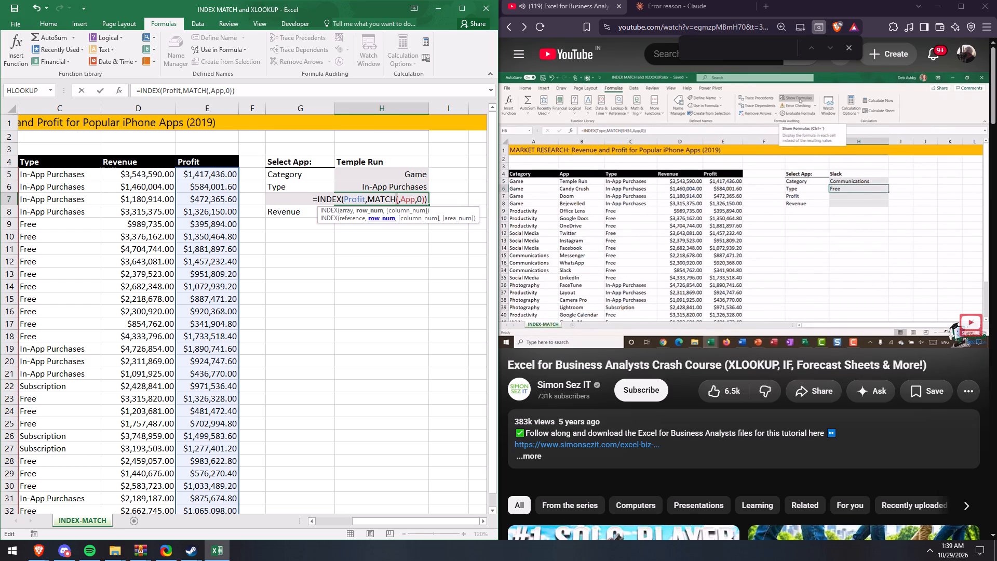
pyautogui.moveTo(373, 524); pyautogui.dragTo(371, 514)
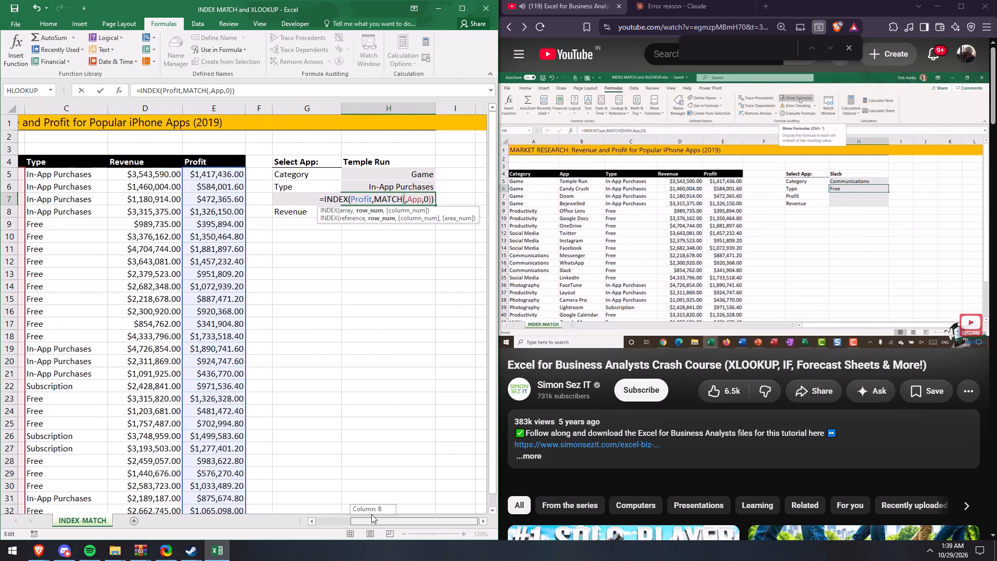
pyautogui.moveTo(371, 514); pyautogui.dragTo(324, 509)
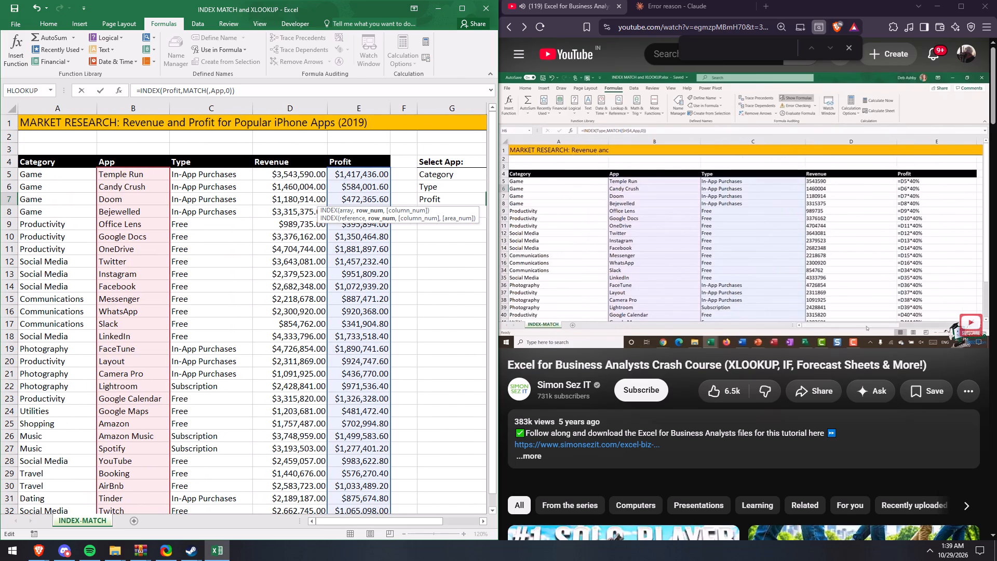
pyautogui.click(118, 161)
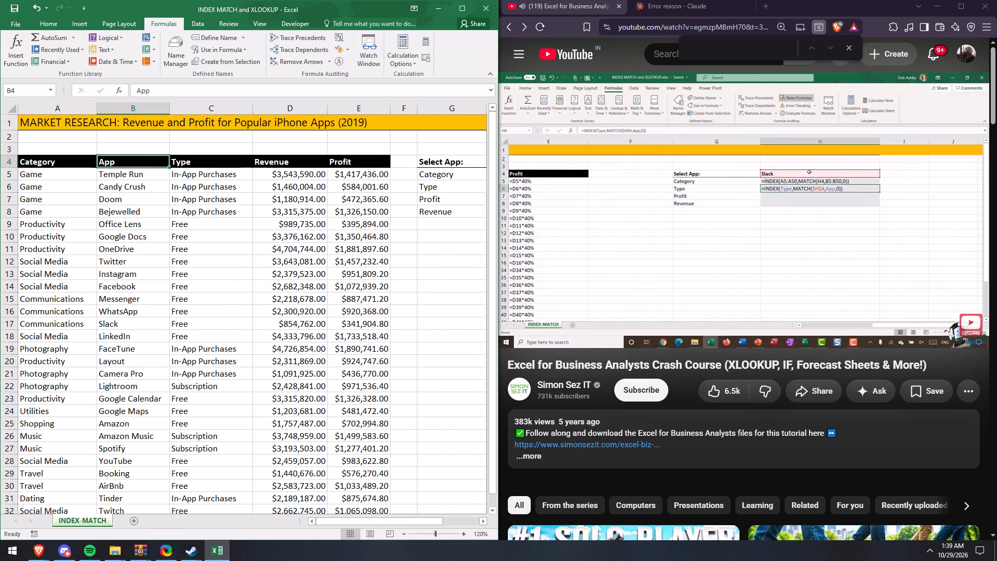
# Pause the tutorial video and insert H4 as the MATCH lookup value in H7, making the formula =INDEX(Profit,MATCH(H4,App,0)).
pyautogui.moveTo(350, 523); pyautogui.dragTo(408, 520)
pyautogui.click(571, 235)
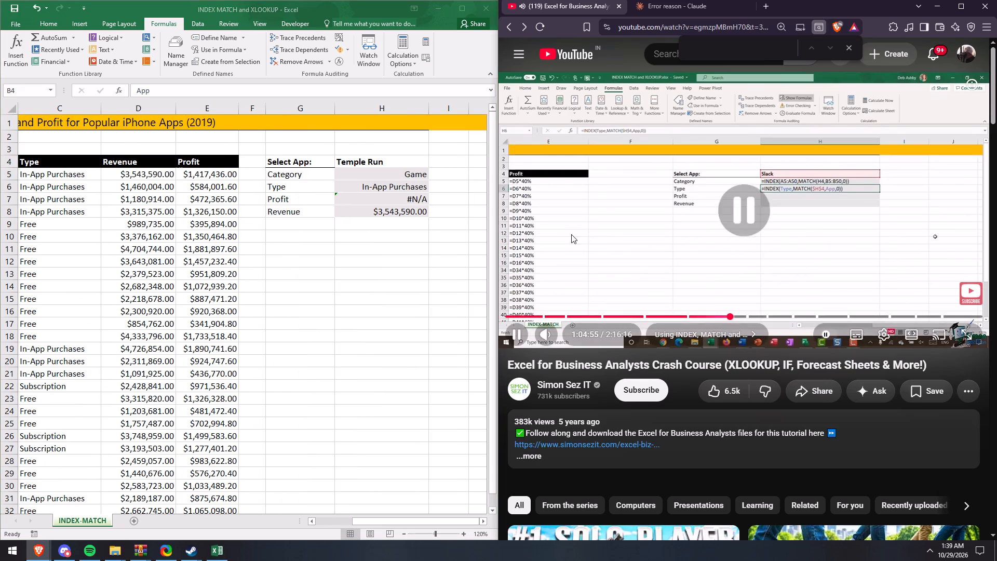
pyautogui.click(427, 189)
pyautogui.click(415, 197)
pyautogui.doubleClick(413, 198)
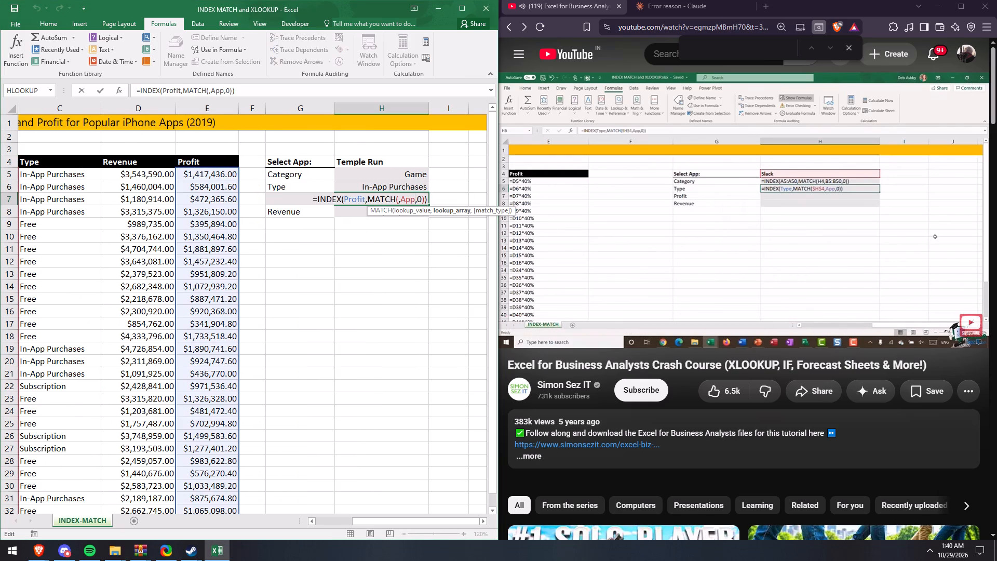
pyautogui.click(396, 198)
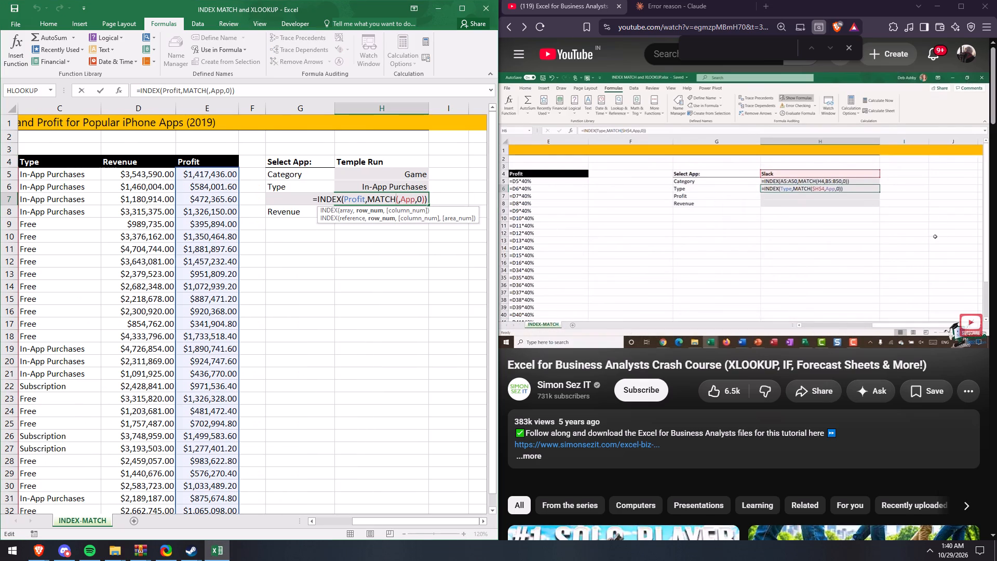
pyautogui.click(390, 162)
pyautogui.doubleClick(407, 204)
pyautogui.click(396, 200)
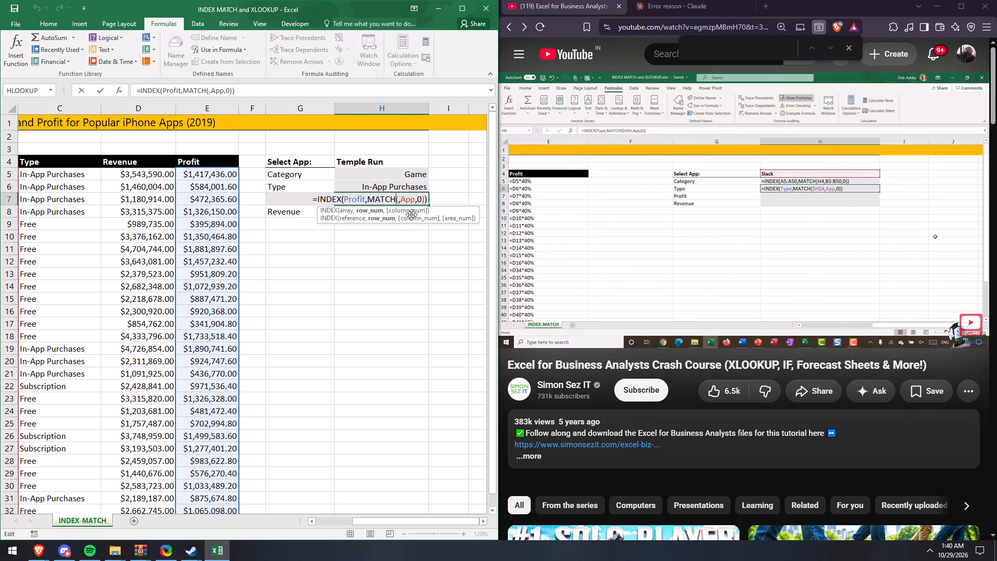
pyautogui.press('Right')
pyautogui.press('Right')
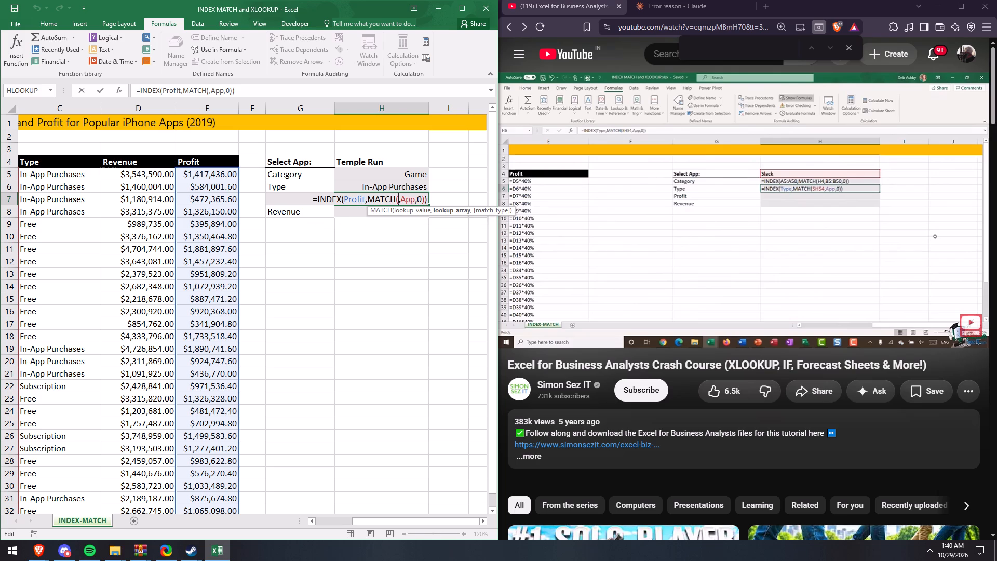
pyautogui.press('Left')
pyautogui.click(394, 164)
pyautogui.press('Return')
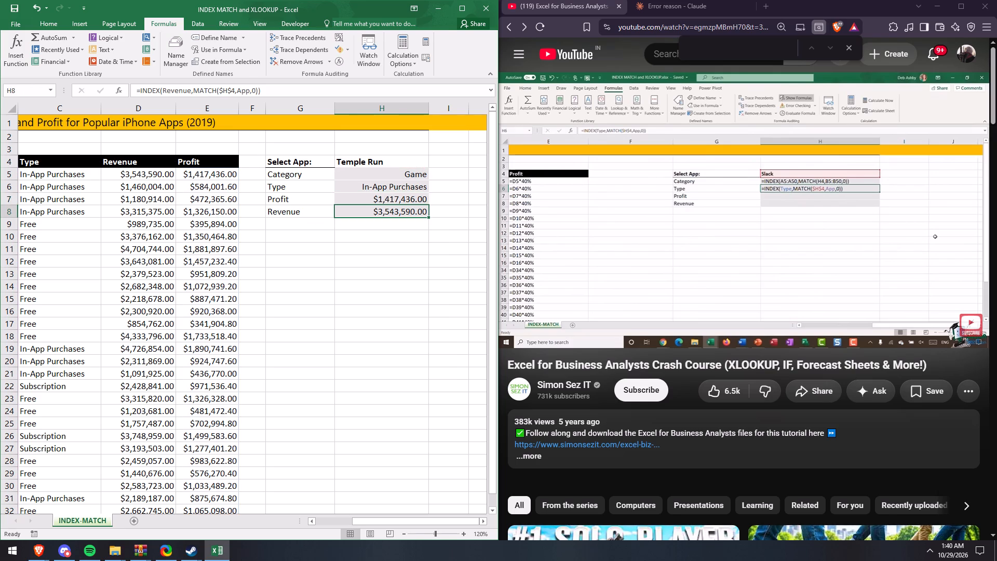
# Select the Profit result in H7, play the tutorial briefly, and rewind it to the Show Formulas demonstration at 1:04:48.
pyautogui.click(415, 198)
pyautogui.click(589, 229)
pyautogui.click(430, 199)
pyautogui.click(426, 197)
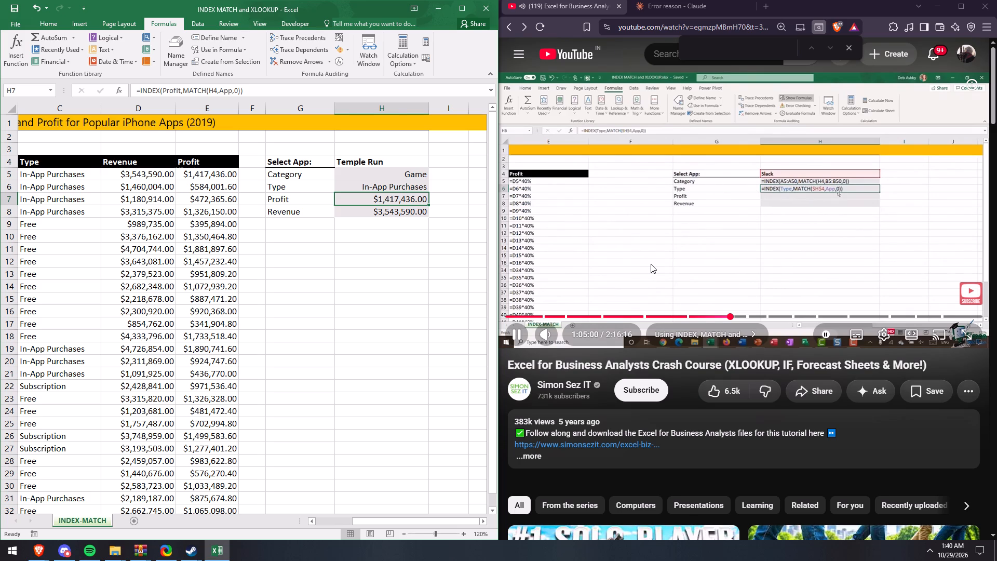
pyautogui.press('Left')
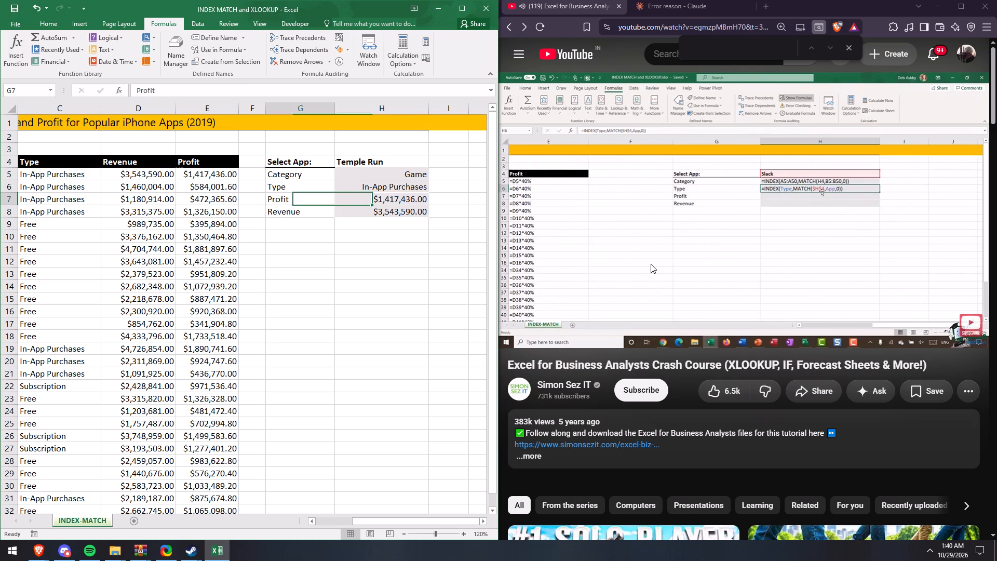
pyautogui.click(652, 257)
pyautogui.press('Left')
pyautogui.press('Left')
pyautogui.press('Left')
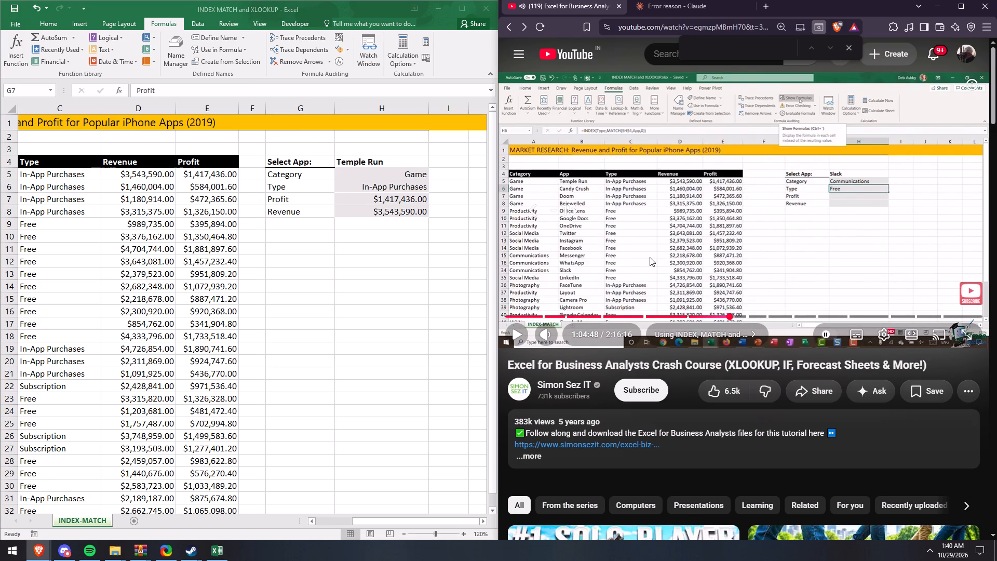
# Show the worksheet's formulas, review the lookup formulas in H5:H8, and switch back to showing values.
pyautogui.click(383, 300)
pyautogui.hotkey('ctrl', '`')
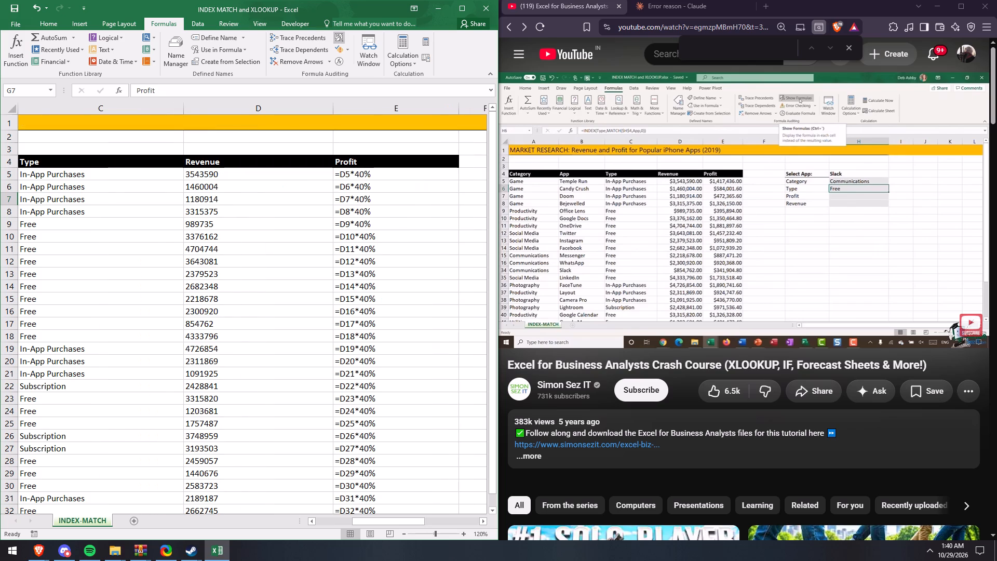
pyautogui.moveTo(375, 527); pyautogui.dragTo(438, 525)
pyautogui.moveTo(395, 519); pyautogui.dragTo(401, 514)
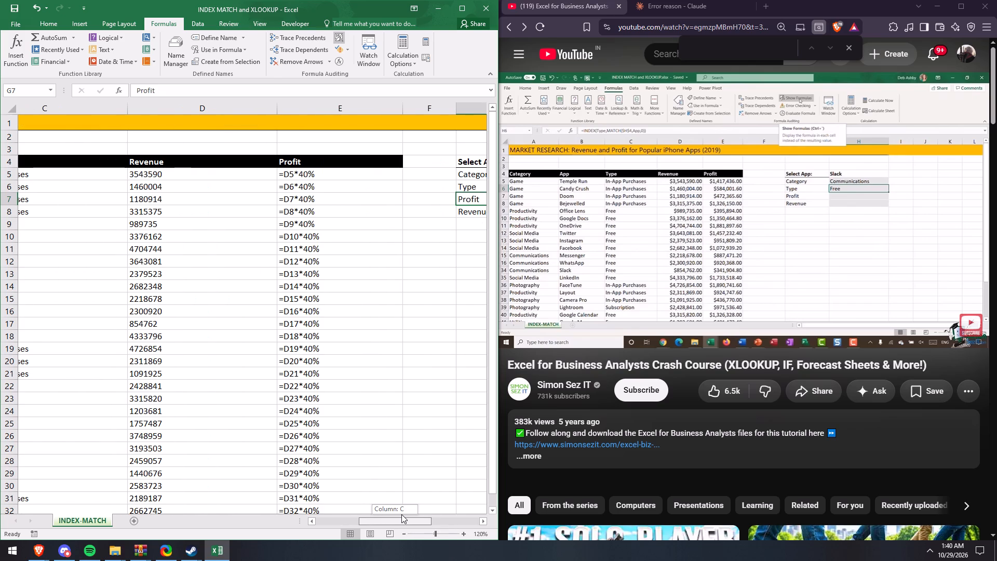
pyautogui.moveTo(401, 514); pyautogui.dragTo(442, 512)
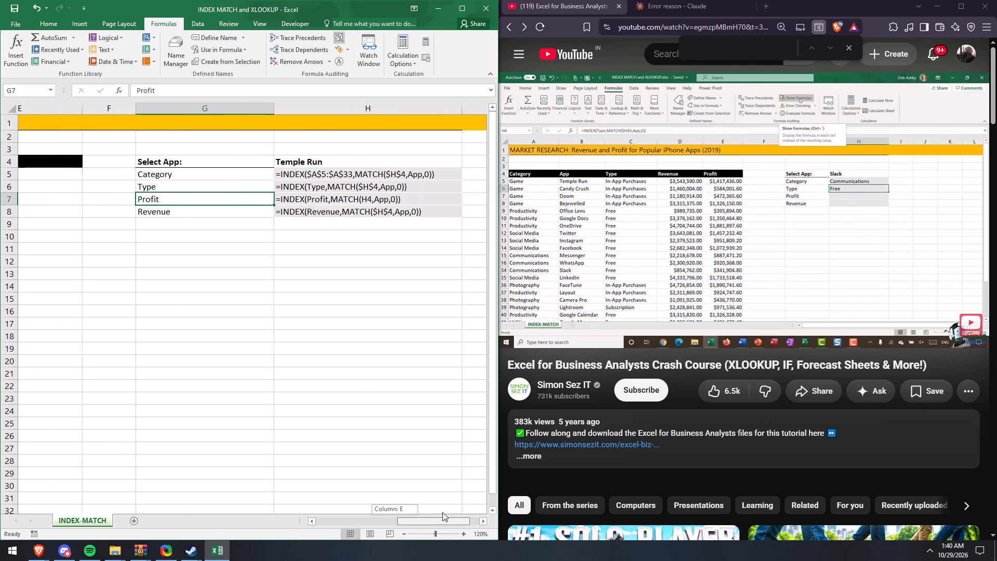
pyautogui.moveTo(442, 512); pyautogui.dragTo(443, 512)
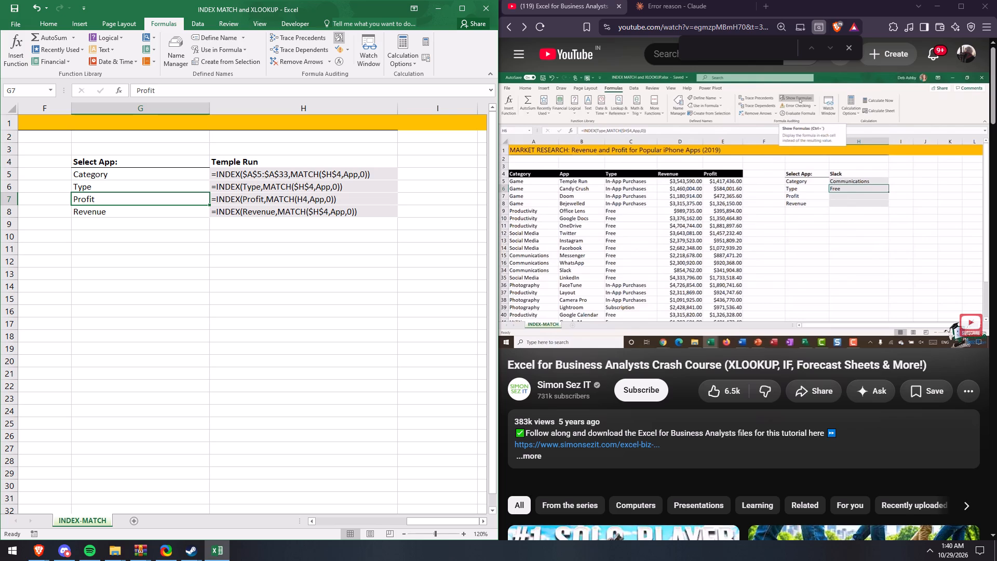
pyautogui.hotkey('ctrl', '`')
# Resume the tutorial video in the browser and skip forward past the Show Formulas demonstration.
pyautogui.click(643, 243)
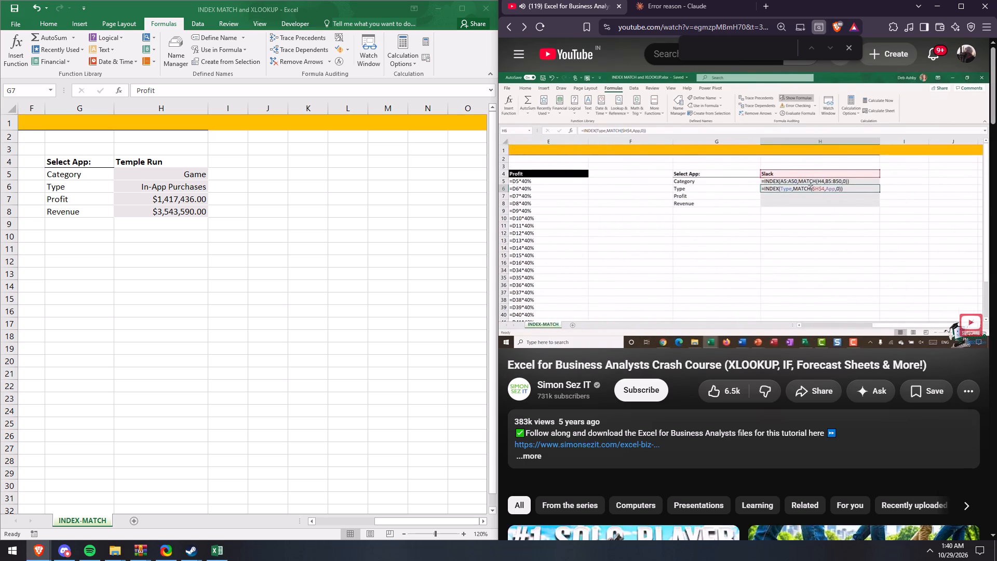
pyautogui.press('Right')
pyautogui.press('Right')
pyautogui.press('Right')
pyautogui.press('Right')
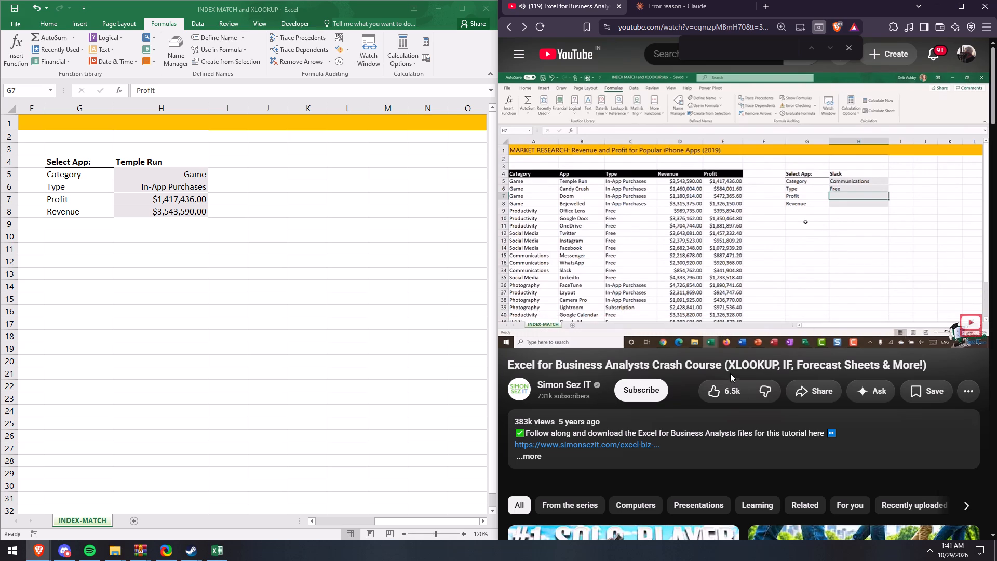
pyautogui.moveTo(729, 366); pyautogui.dragTo(746, 364)
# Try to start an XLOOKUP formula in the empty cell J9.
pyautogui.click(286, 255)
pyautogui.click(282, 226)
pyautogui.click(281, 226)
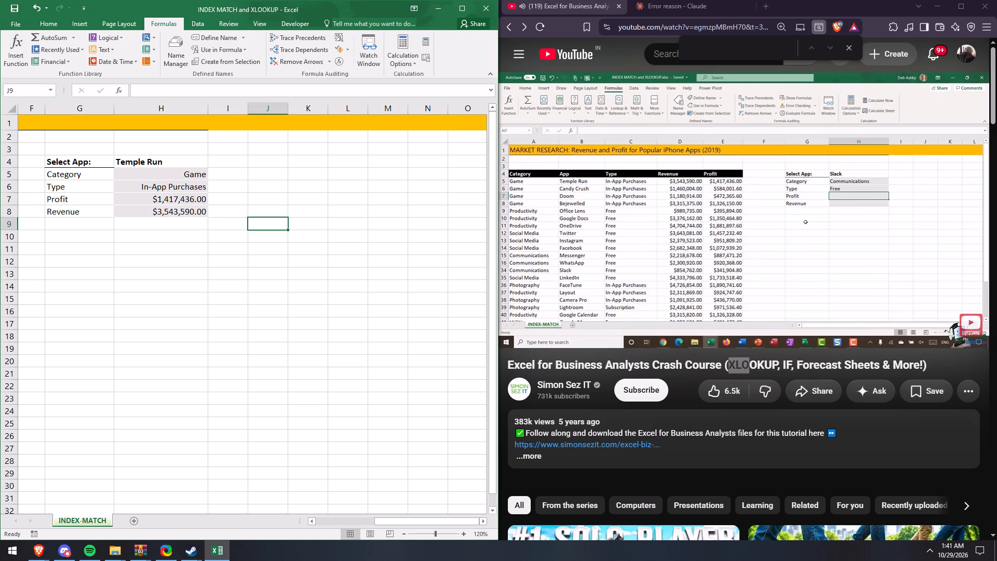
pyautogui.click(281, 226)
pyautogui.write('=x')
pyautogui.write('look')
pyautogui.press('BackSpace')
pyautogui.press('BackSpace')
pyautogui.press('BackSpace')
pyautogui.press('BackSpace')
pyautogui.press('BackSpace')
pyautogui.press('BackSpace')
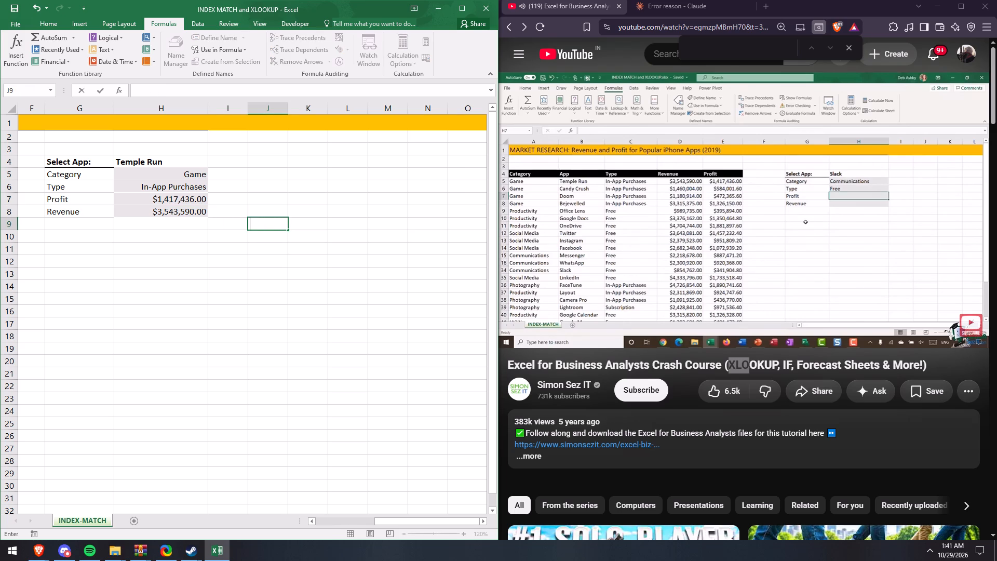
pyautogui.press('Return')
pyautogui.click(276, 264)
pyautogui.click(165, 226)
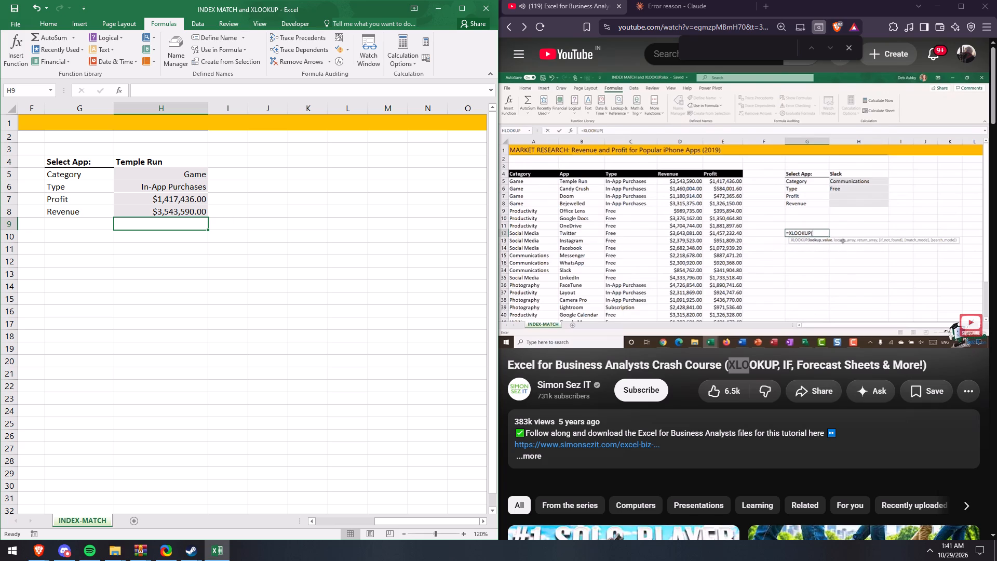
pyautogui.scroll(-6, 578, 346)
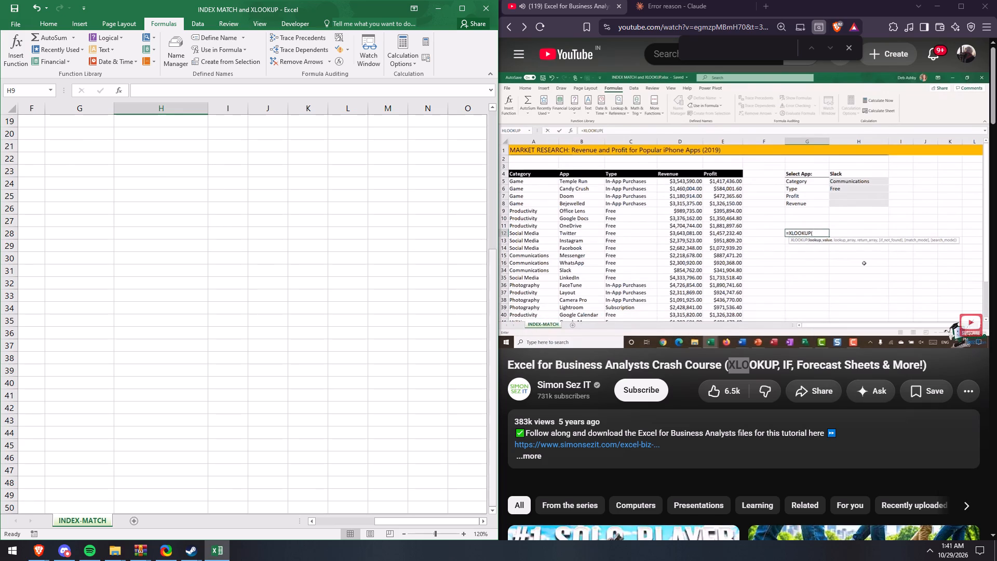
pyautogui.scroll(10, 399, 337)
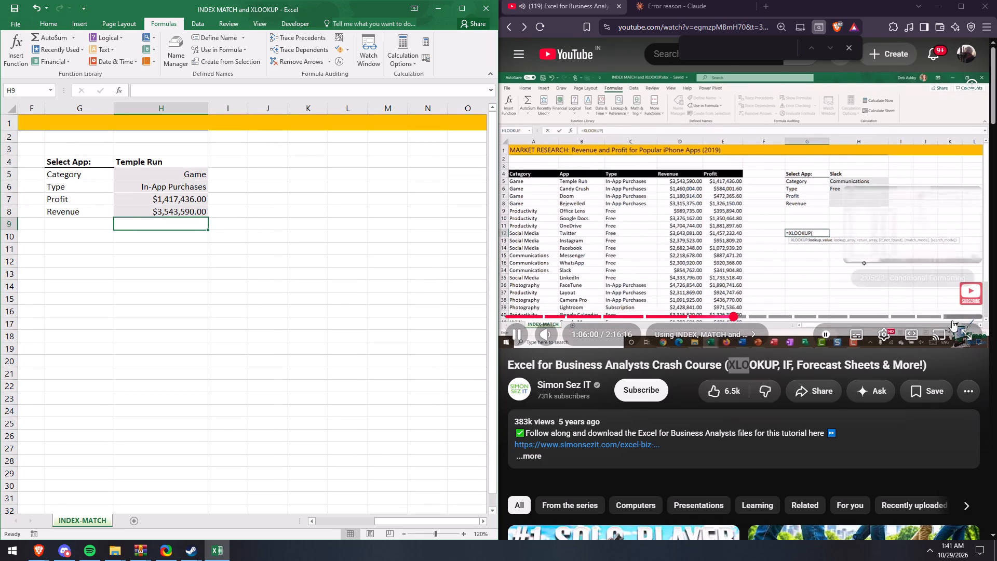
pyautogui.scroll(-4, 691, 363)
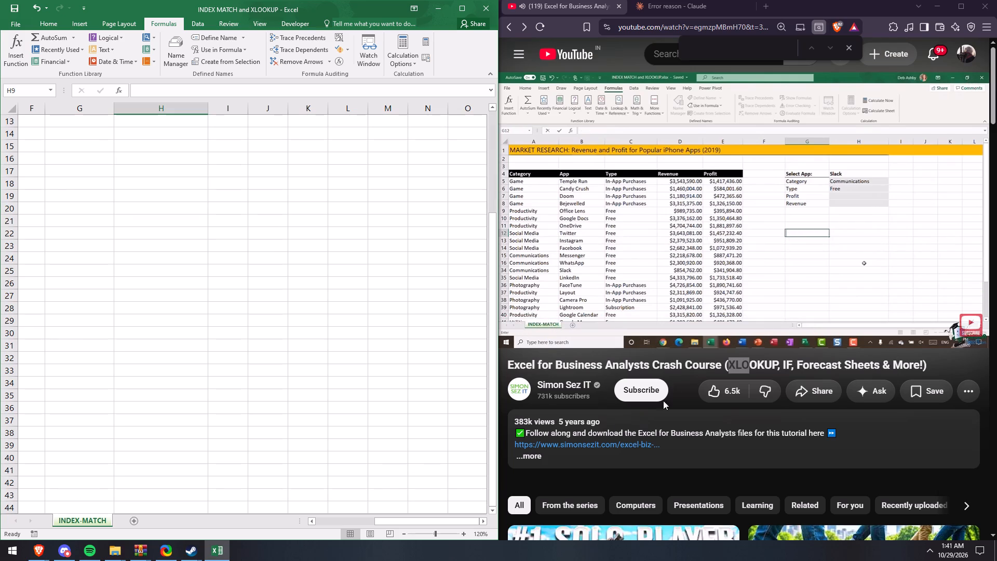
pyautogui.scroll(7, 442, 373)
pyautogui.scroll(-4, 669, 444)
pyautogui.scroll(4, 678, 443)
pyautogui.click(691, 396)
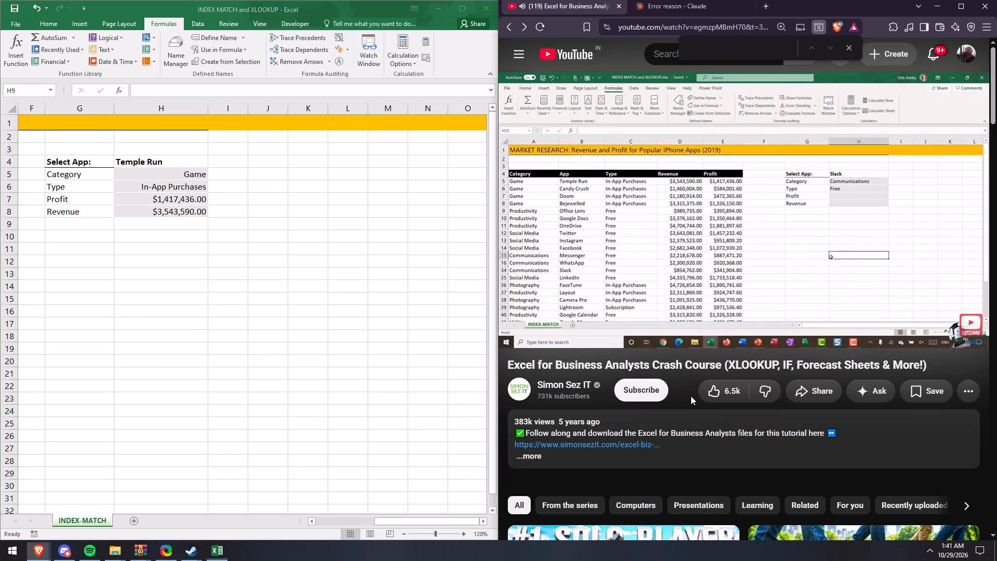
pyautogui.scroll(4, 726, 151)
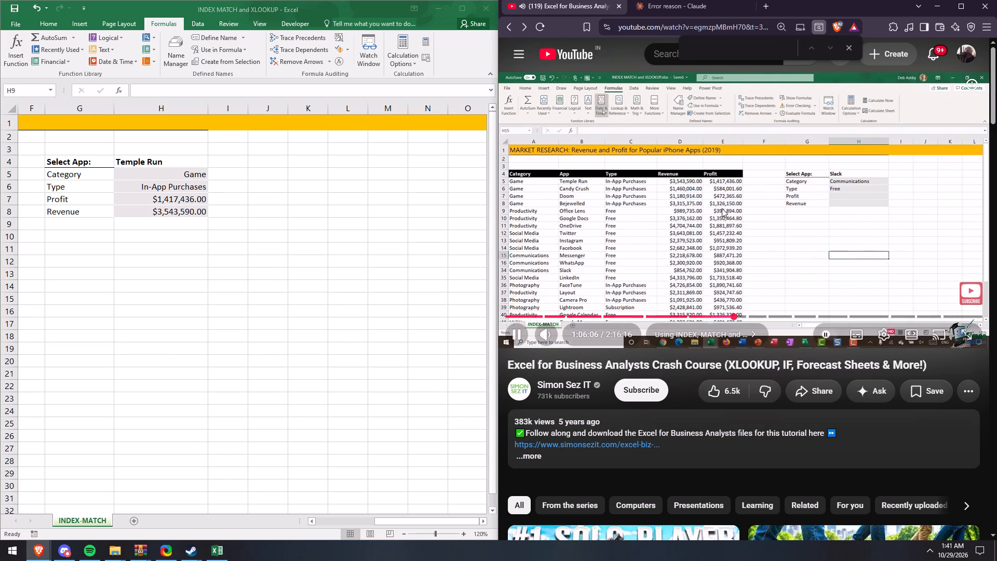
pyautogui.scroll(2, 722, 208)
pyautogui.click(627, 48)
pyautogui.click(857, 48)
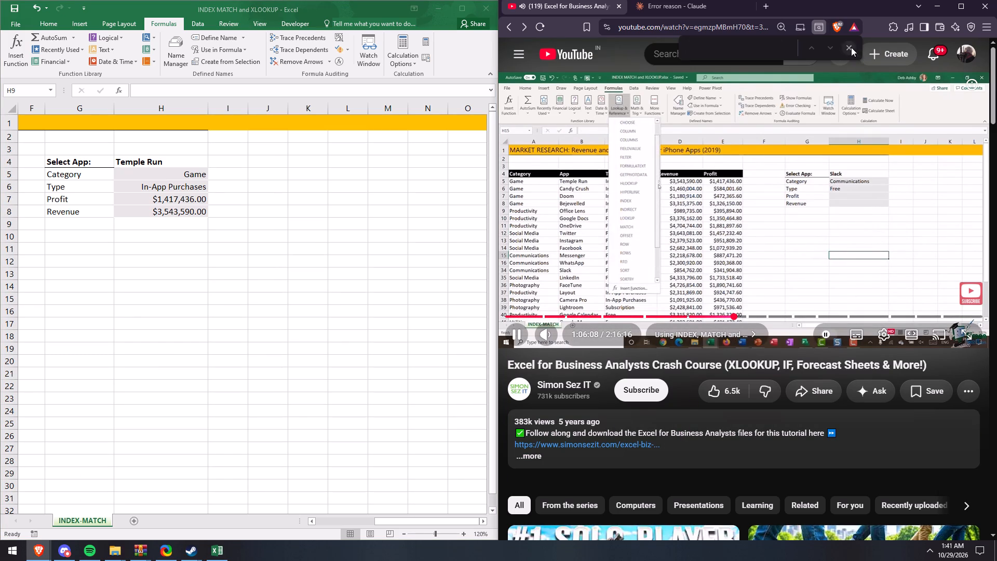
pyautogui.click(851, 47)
# Search the web in a new browser tab for "how to add xlookup in microsoft excel 2016".
pyautogui.click(768, 5)
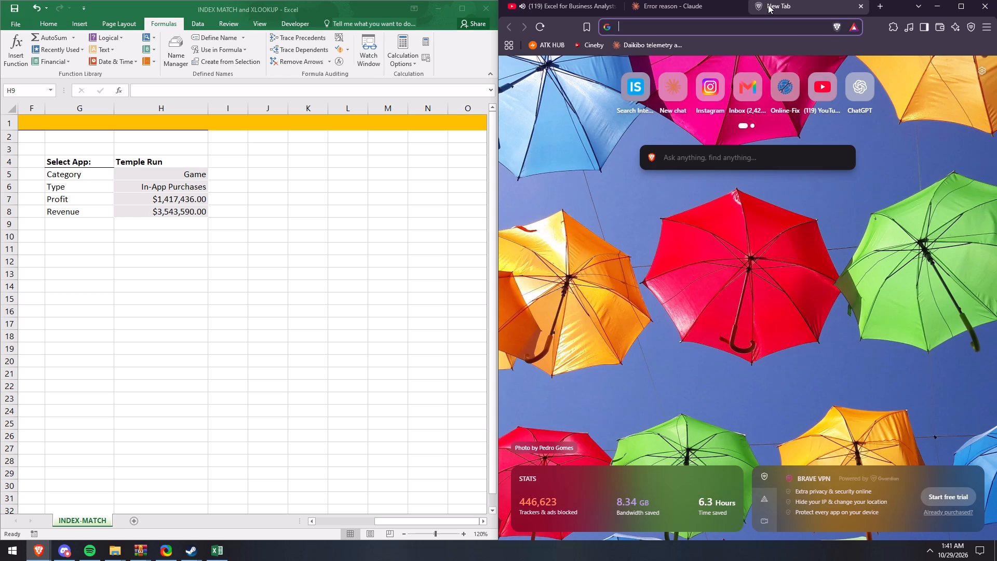
pyautogui.write('how to add xlookup in microsfo')
pyautogui.press('BackSpace')
pyautogui.press('BackSpace')
pyautogui.write('oft x')
pyautogui.press('BackSpace')
pyautogui.write('excek')
pyautogui.press('space')
pyautogui.press('BackSpace')
pyautogui.press('BackSpace')
pyautogui.write('l 16')
pyautogui.press('BackSpace')
pyautogui.press('BackSpace')
pyautogui.write('202')
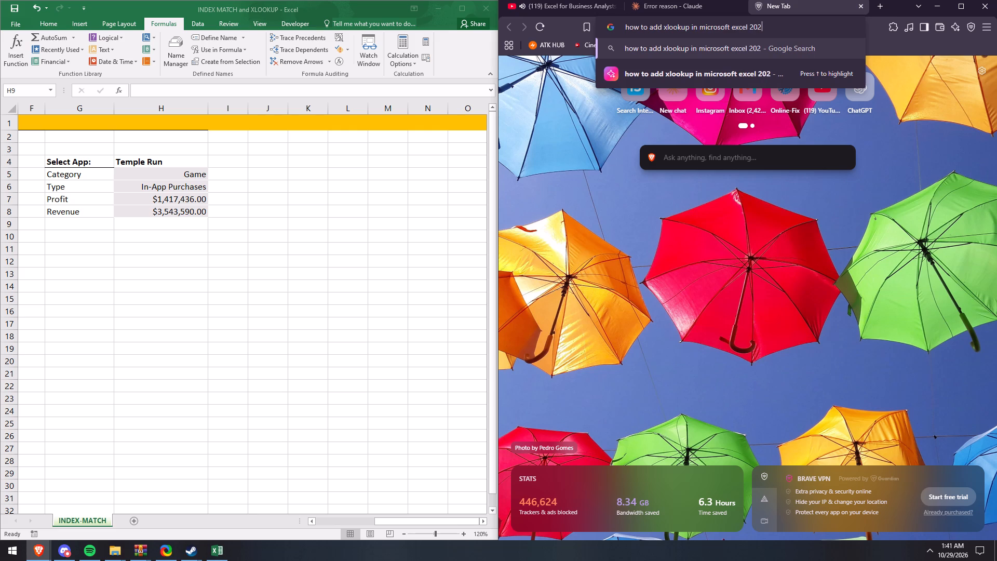
pyautogui.press('BackSpace')
pyautogui.write('16')
pyautogui.press('Return')
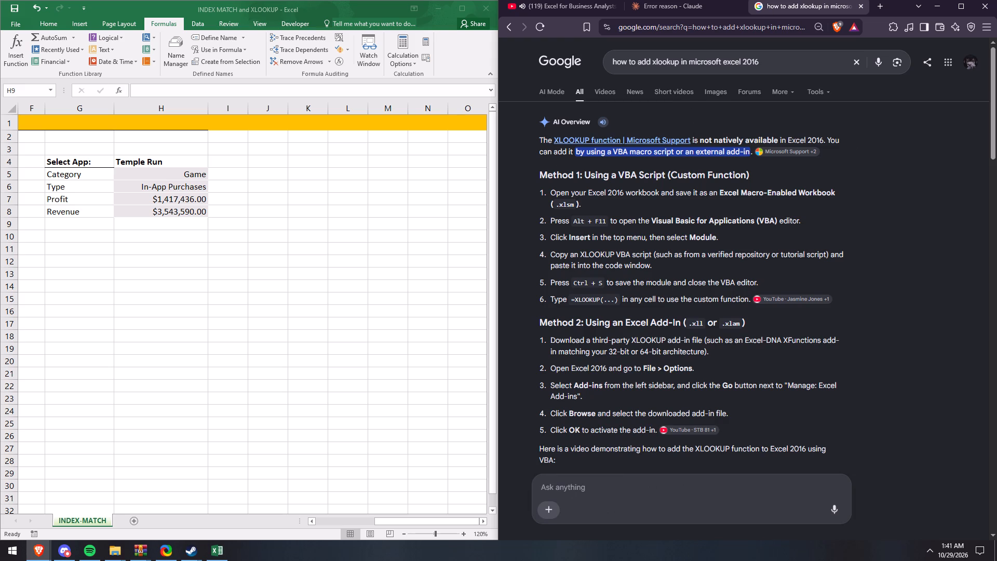
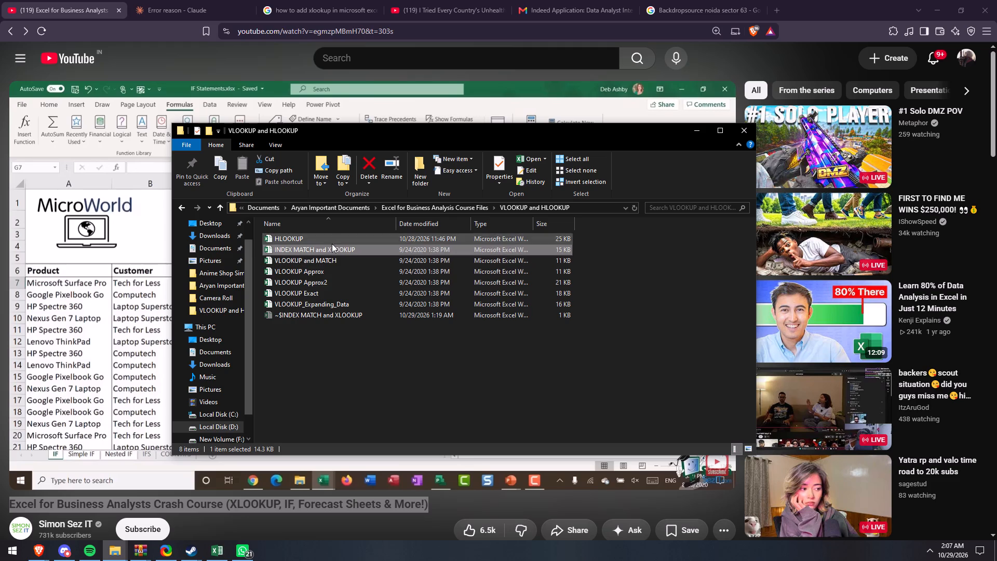
pyautogui.click(460, 206)
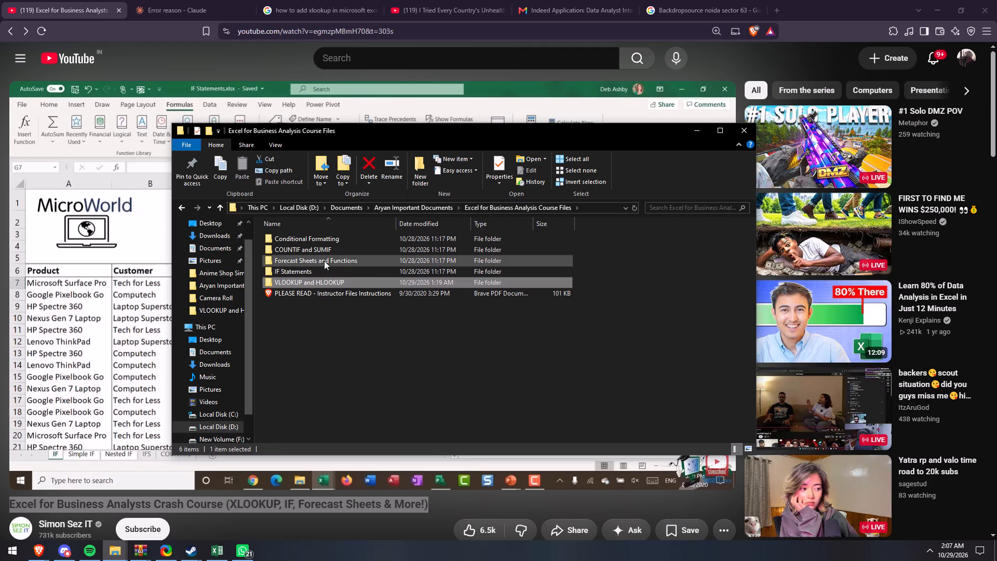
pyautogui.doubleClick(323, 271)
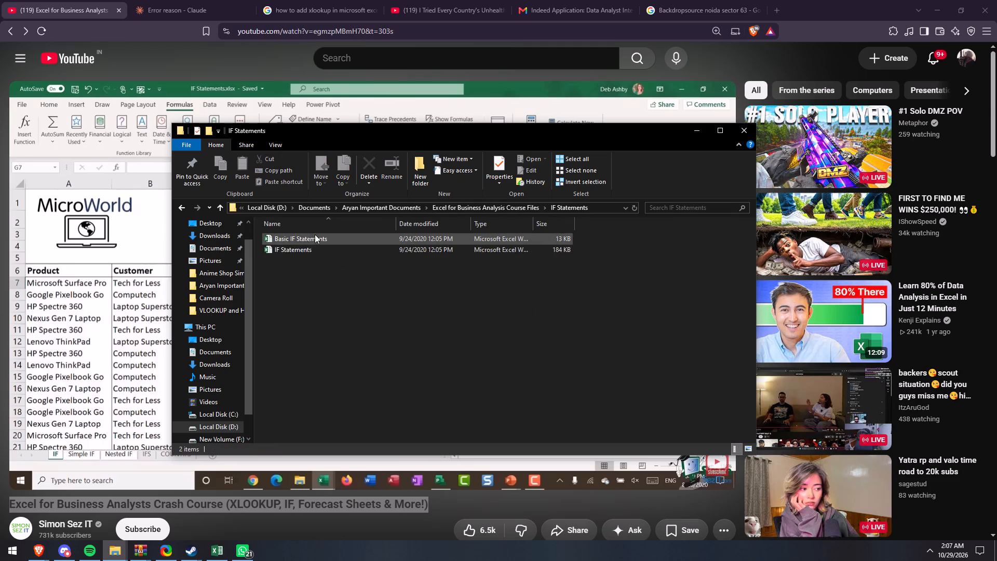
pyautogui.doubleClick(311, 250)
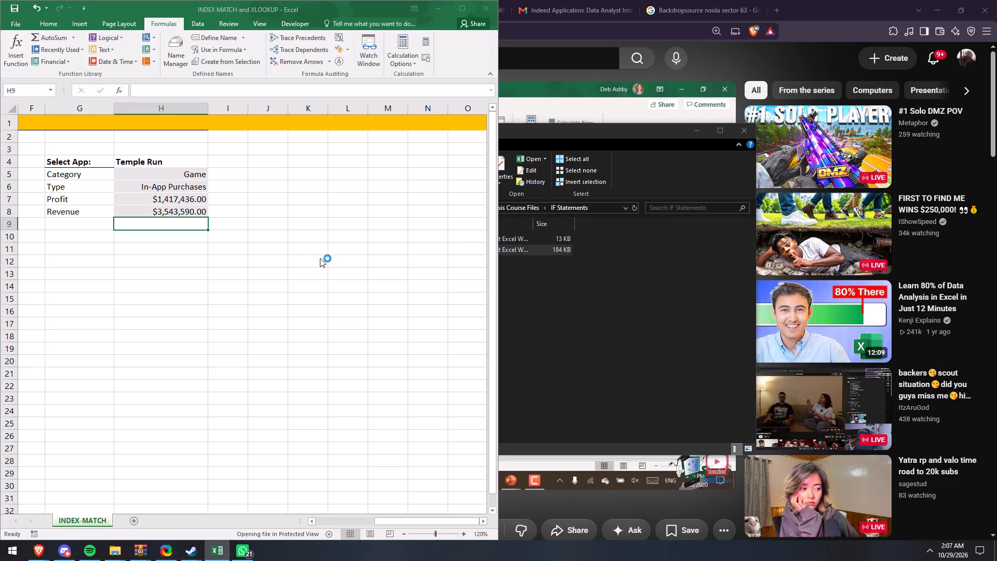
# Close the INDEX MATCH and XLOOKUP workbook without saving the changes.
pyautogui.click(483, 8)
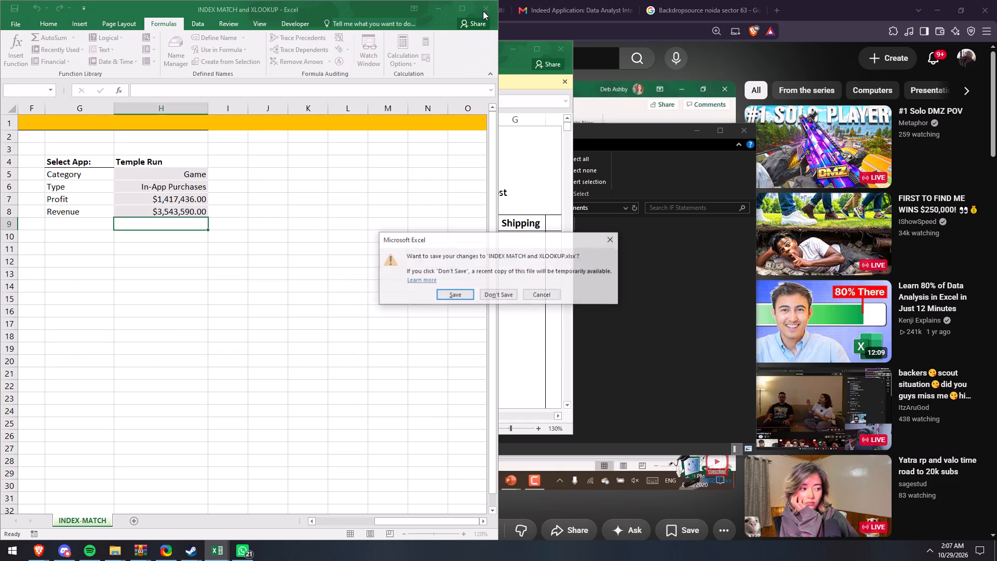
pyautogui.click(496, 292)
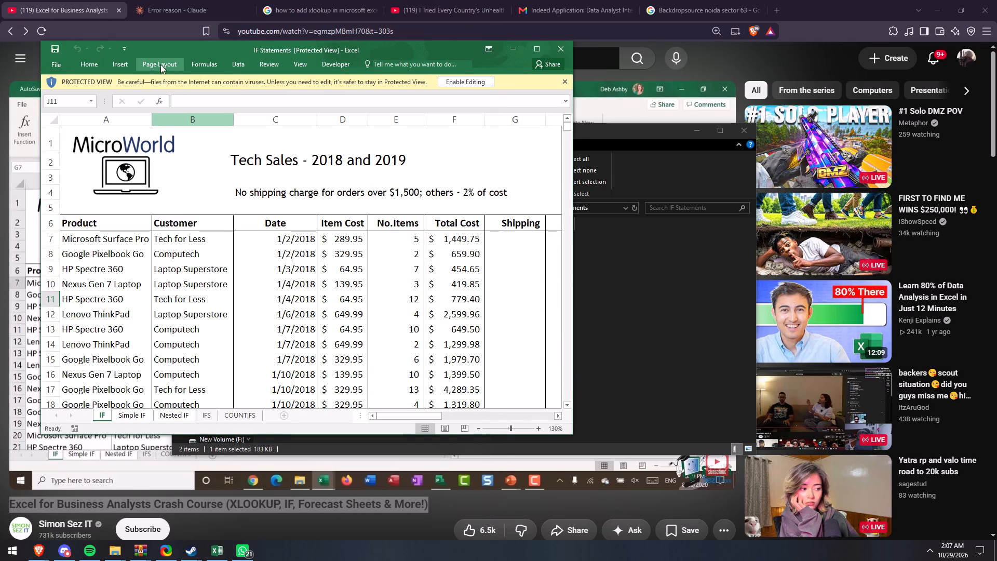
# Enable editing in the IF Statements workbook and arrange it side by side with the tutorial video.
pyautogui.moveTo(152, 42); pyautogui.dragTo(0, 71)
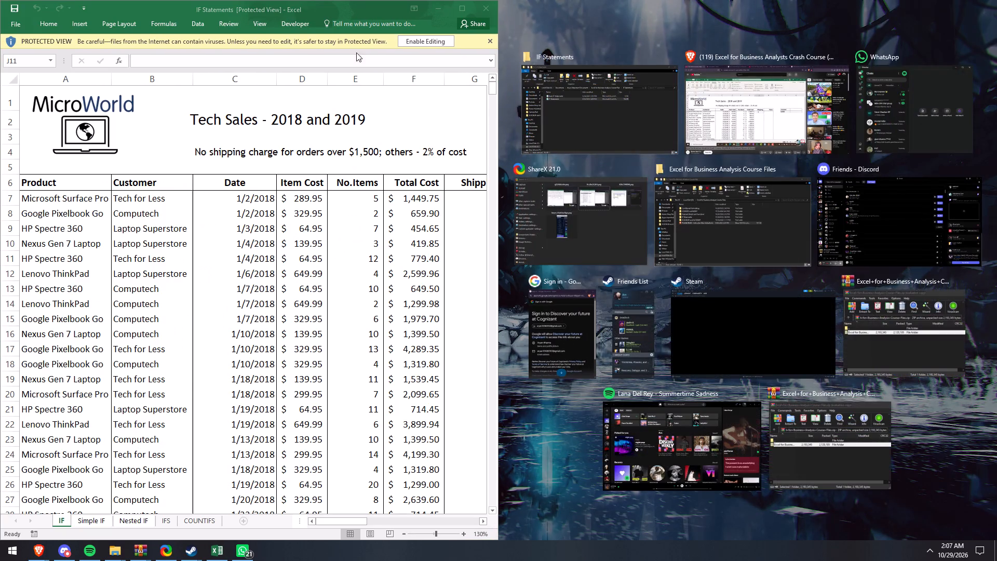
pyautogui.click(414, 41)
pyautogui.click(437, 41)
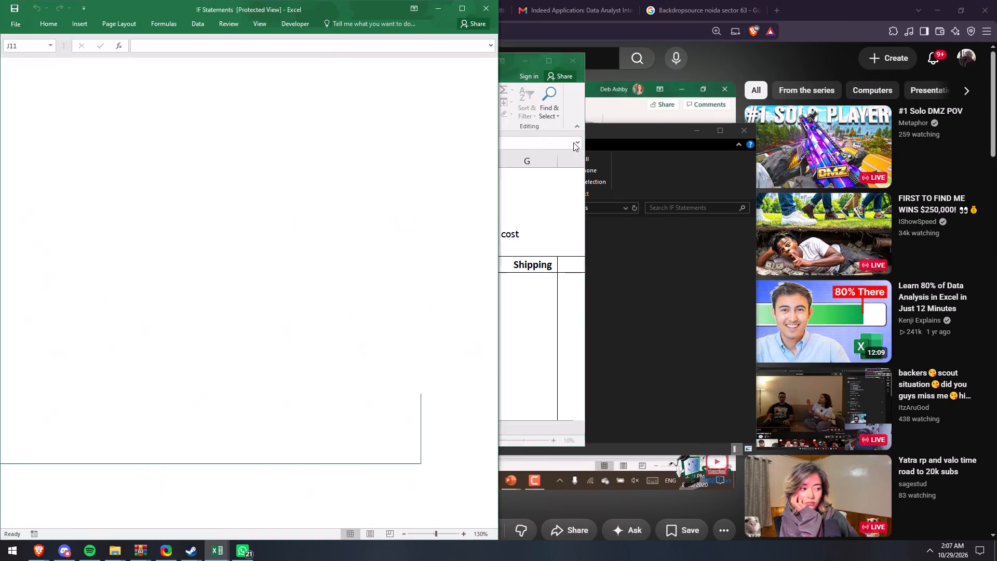
pyautogui.moveTo(382, 59); pyautogui.dragTo(644, 75)
pyautogui.moveTo(424, 76); pyautogui.dragTo(351, 75)
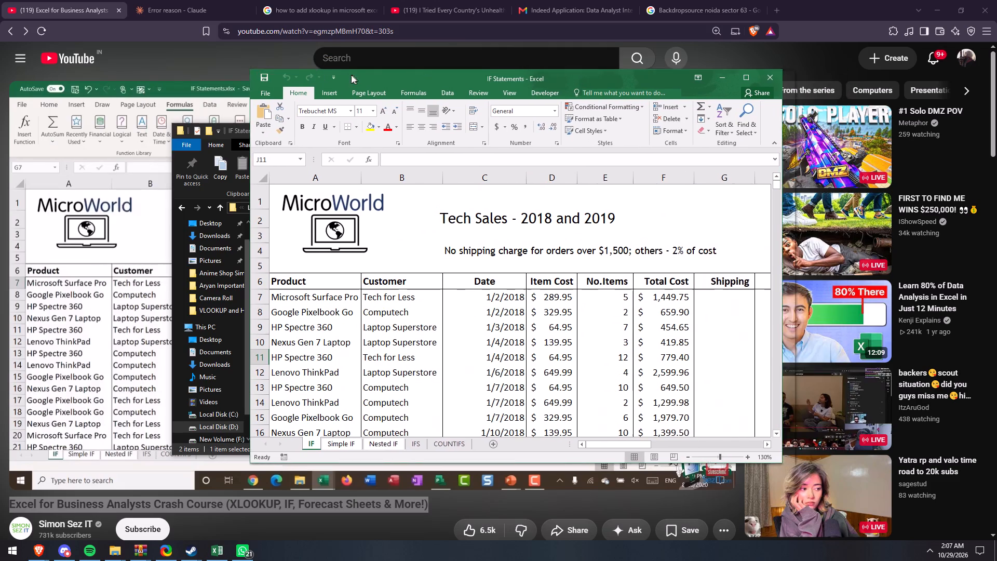
pyautogui.moveTo(351, 75); pyautogui.dragTo(0, 52)
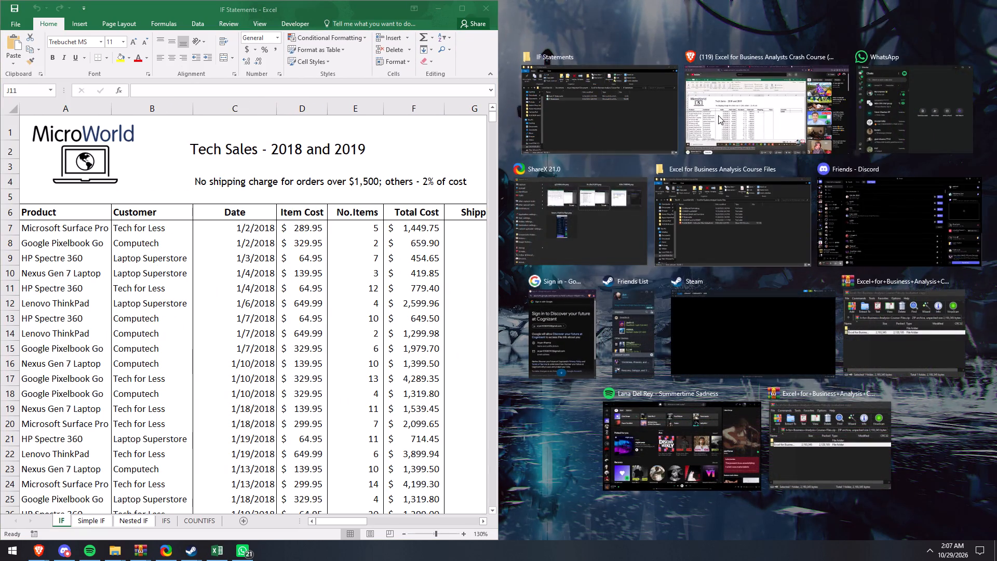
pyautogui.click(731, 113)
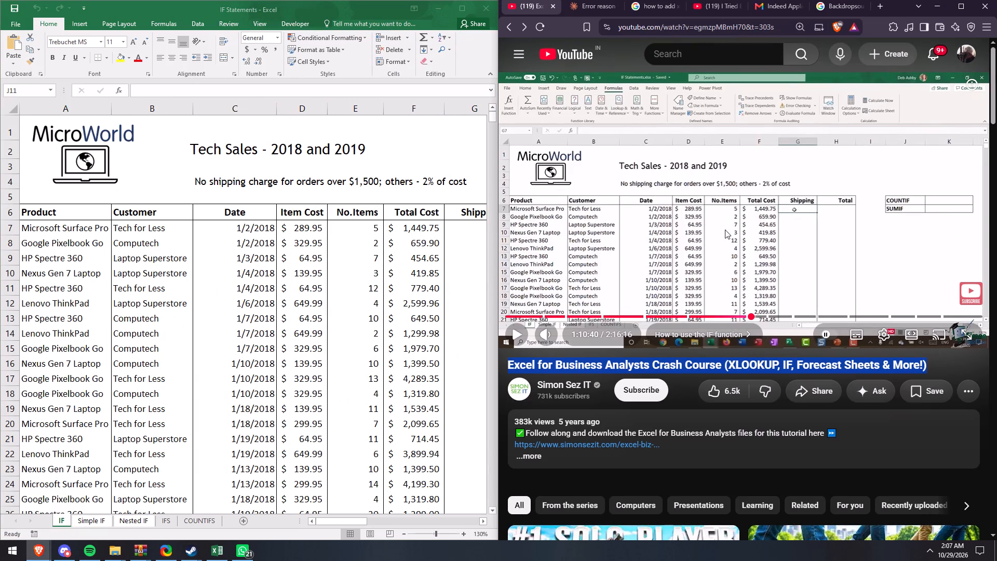
# Look over the IF and Simple IF sheets of the workbook and resume the tutorial video.
pyautogui.moveTo(341, 519); pyautogui.dragTo(359, 520)
pyautogui.moveTo(347, 523); pyautogui.dragTo(291, 509)
pyautogui.click(86, 519)
pyautogui.click(60, 518)
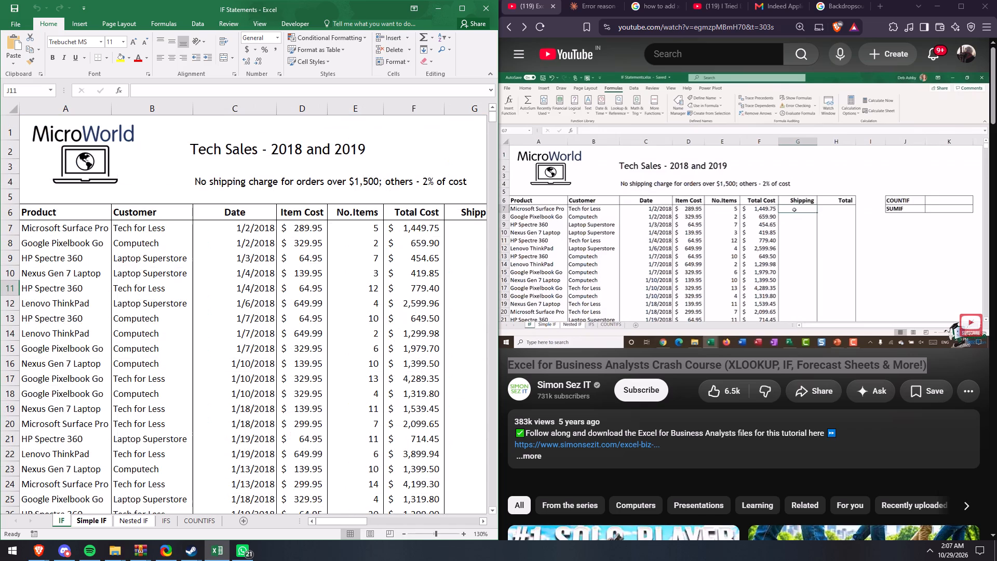
pyautogui.click(560, 289)
pyautogui.click(686, 362)
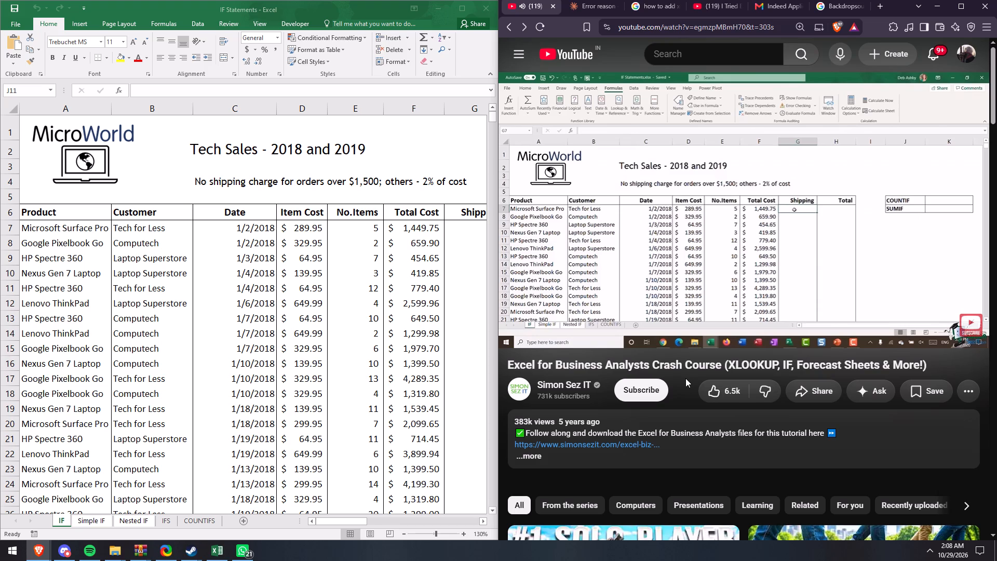
# On the IF sheet, start an IF formula in Shipping cell G7 with the logical test F7>1500.
pyautogui.moveTo(351, 520); pyautogui.dragTo(373, 520)
pyautogui.moveTo(360, 520); pyautogui.dragTo(383, 519)
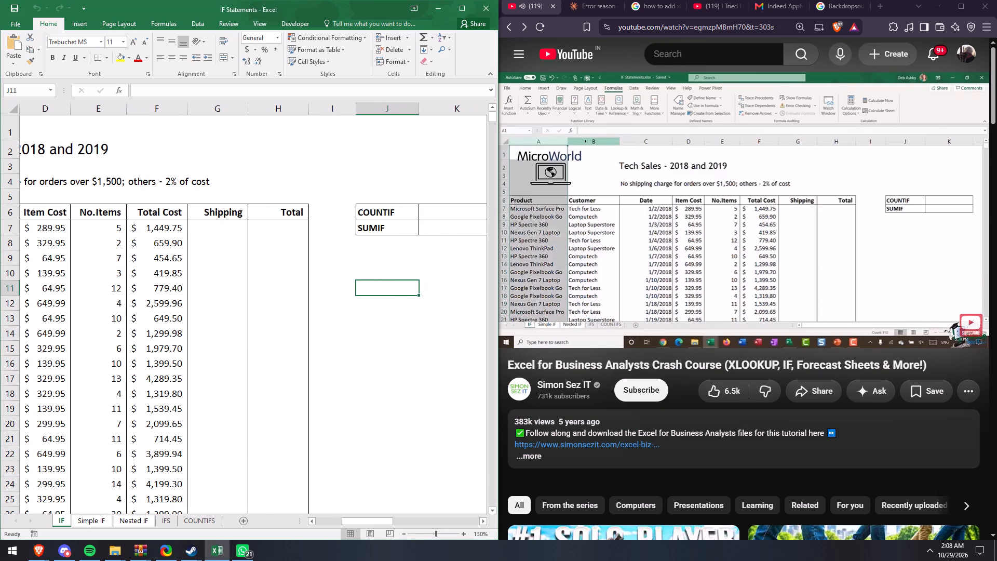
pyautogui.click(215, 234)
pyautogui.click(218, 229)
pyautogui.click(218, 229)
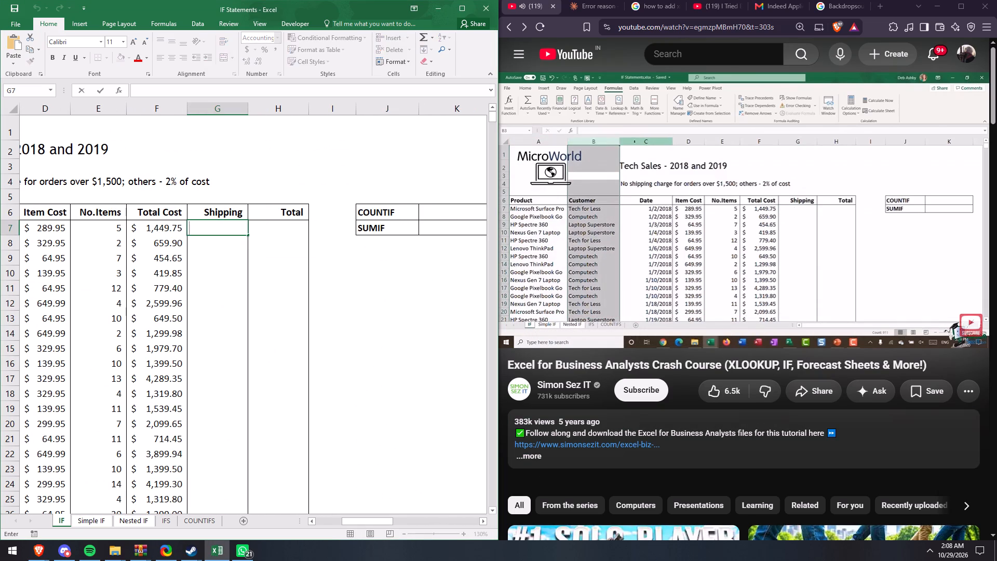
pyautogui.click(356, 522)
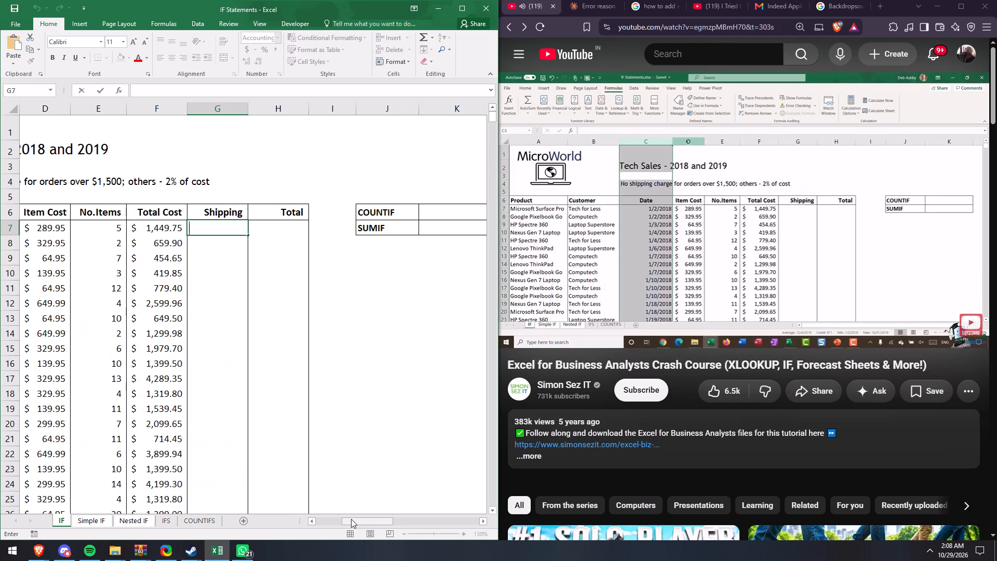
pyautogui.write('=if')
pyautogui.press('Tab')
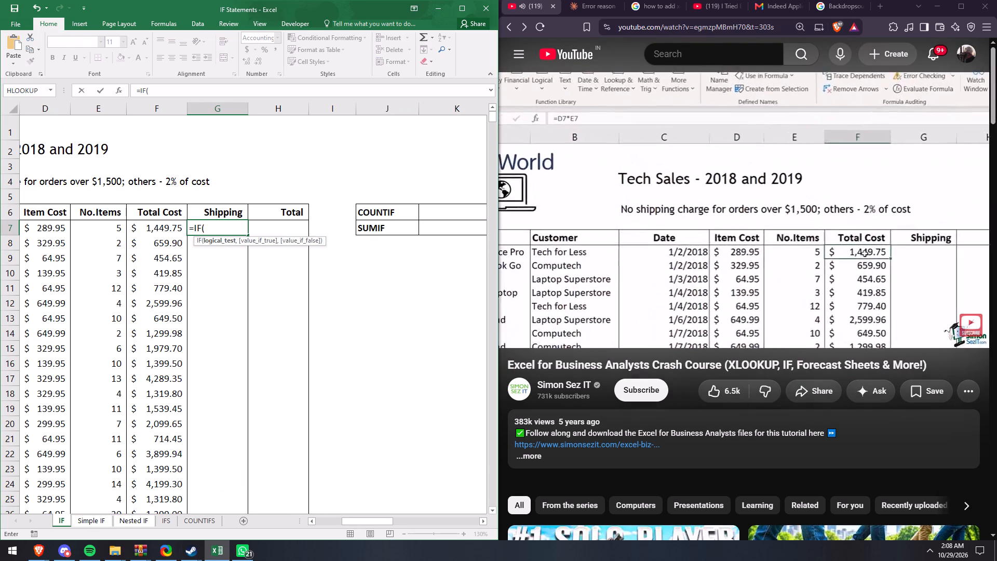
pyautogui.click(165, 228)
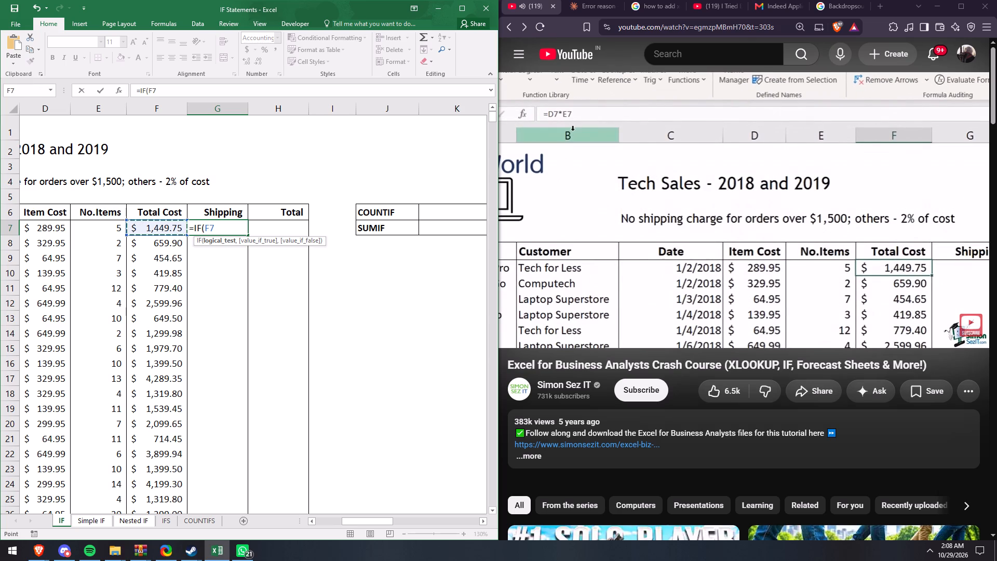
pyautogui.hotkey('shift', '>')
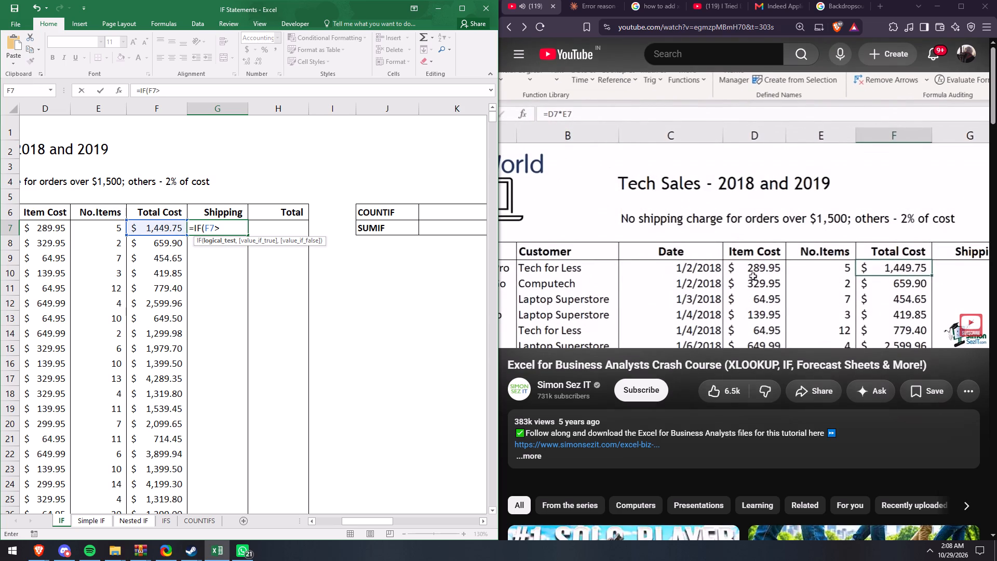
pyautogui.write('1500')
pyautogui.press(',')
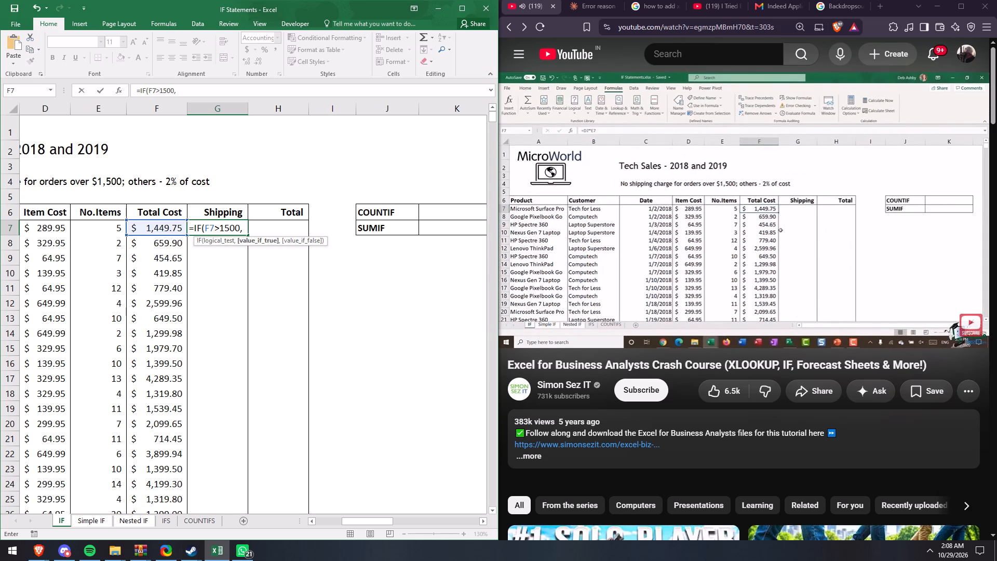
# Enter F7(1+2%) as the value-if-true argument of the IF formula in G7.
pyautogui.write('f7')
pyautogui.press('BackSpace')
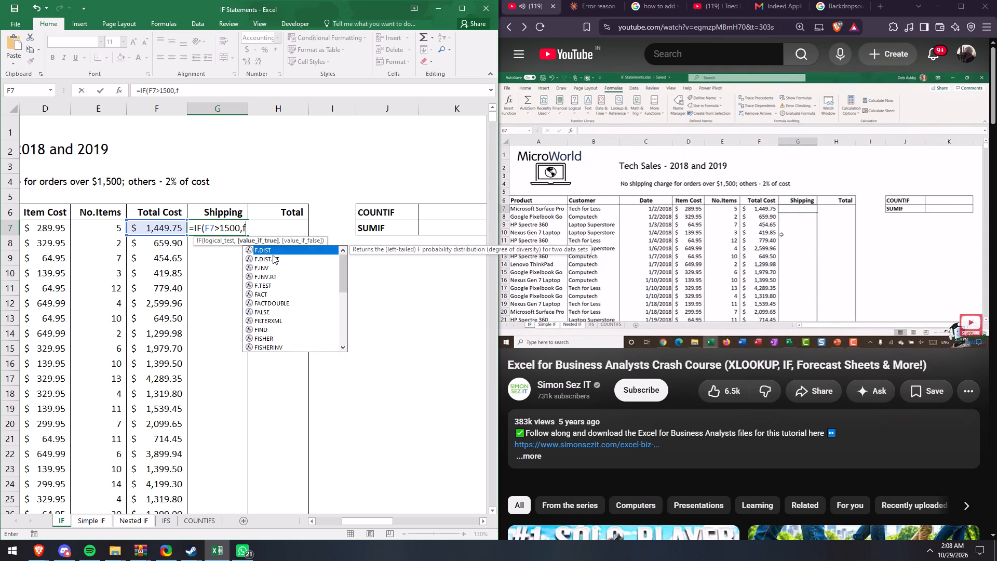
pyautogui.write('7(1')
pyautogui.write('+2%')
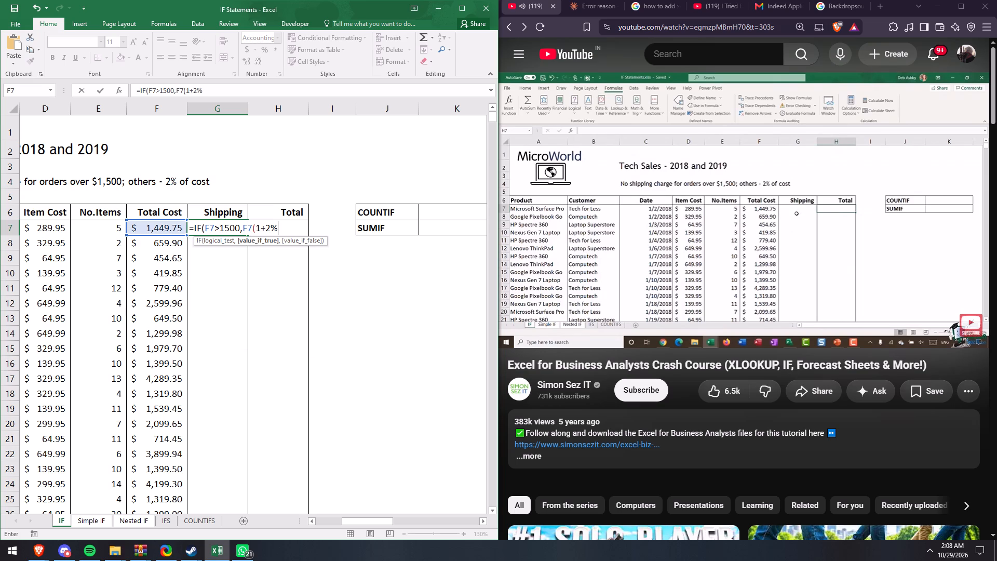
pyautogui.press('0')
pyautogui.press('BackSpace')
pyautogui.write('89')
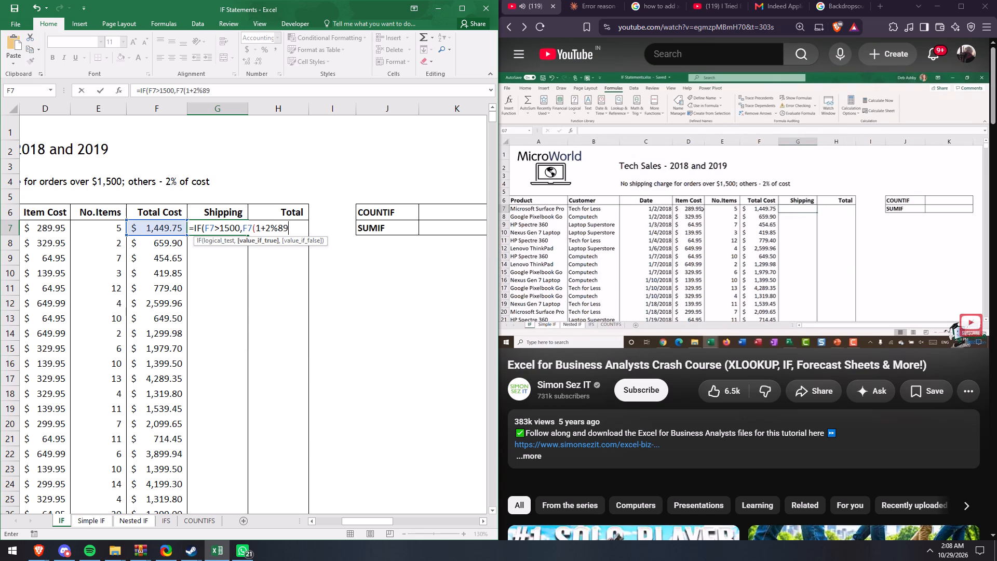
pyautogui.press('BackSpace')
pyautogui.press('BackSpace')
pyautogui.press('0')
pyautogui.press('BackSpace')
pyautogui.hotkey('shift', ')')
pyautogui.press(',')
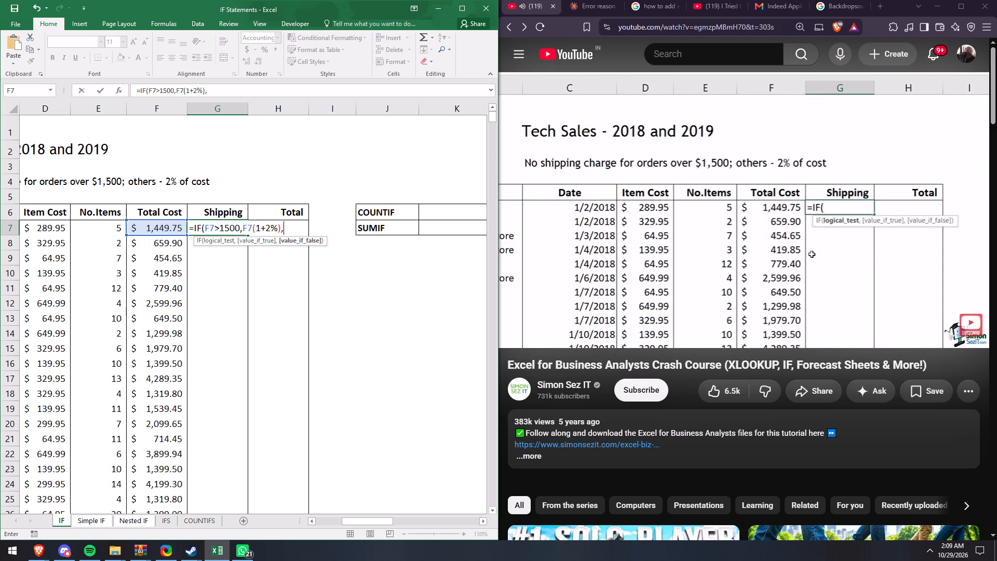
# Enter F7 as the value-if-false argument and complete the IF formula in G7.
pyautogui.hotkey('shift', 'f')
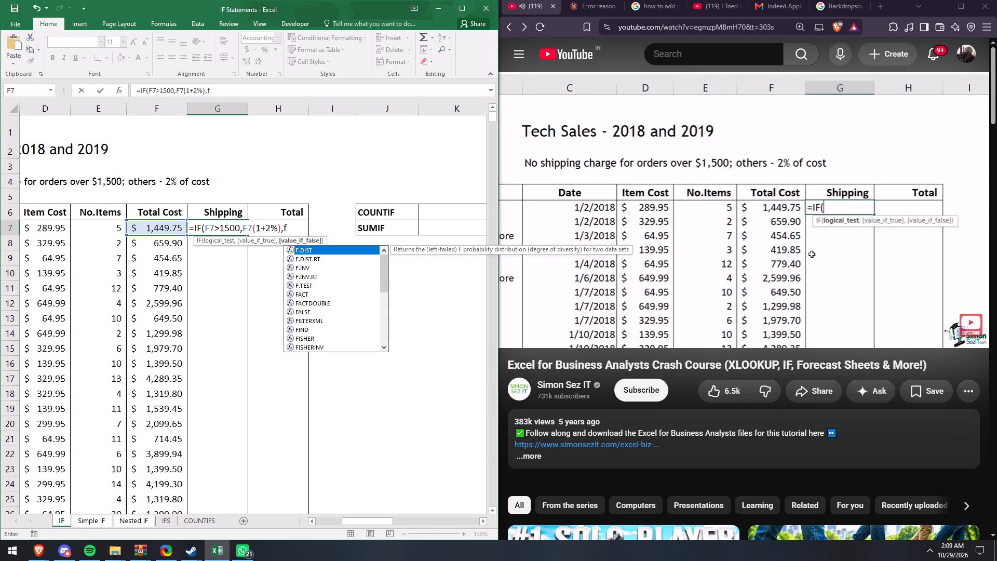
pyautogui.press('BackSpace')
pyautogui.write('F7')
pyautogui.press('BackSpace')
pyautogui.press('7')
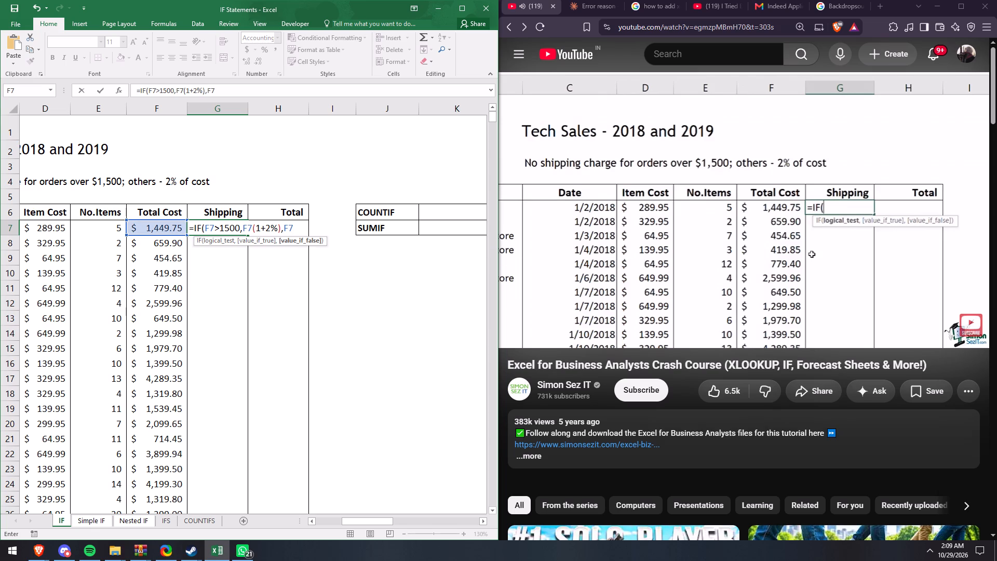
pyautogui.hotkey('shift', ')')
pyautogui.press('Return')
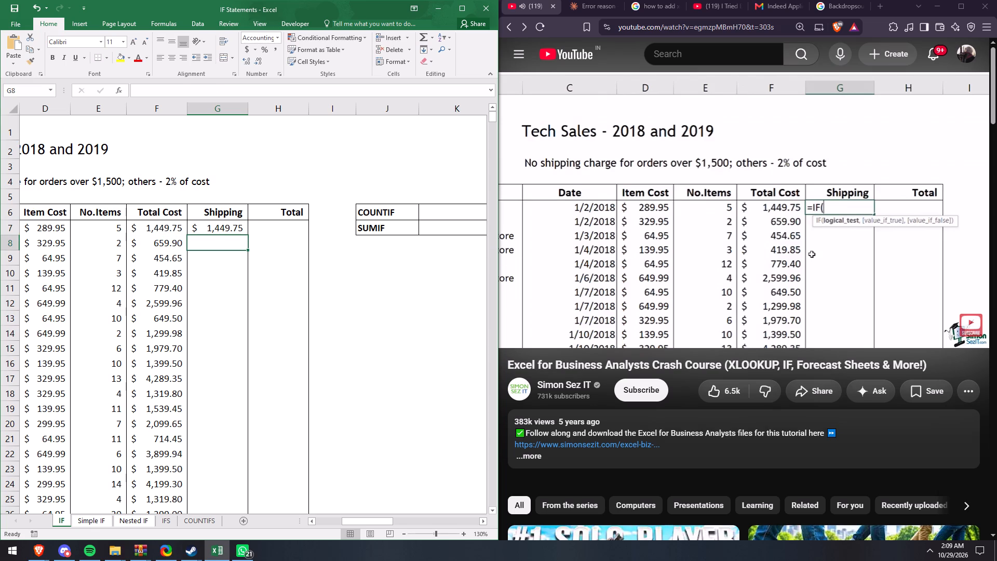
# Change the value-if-true argument of the IF formula in Shipping cell G7 to F7*2%.
pyautogui.click(227, 229)
pyautogui.doubleClick(231, 226)
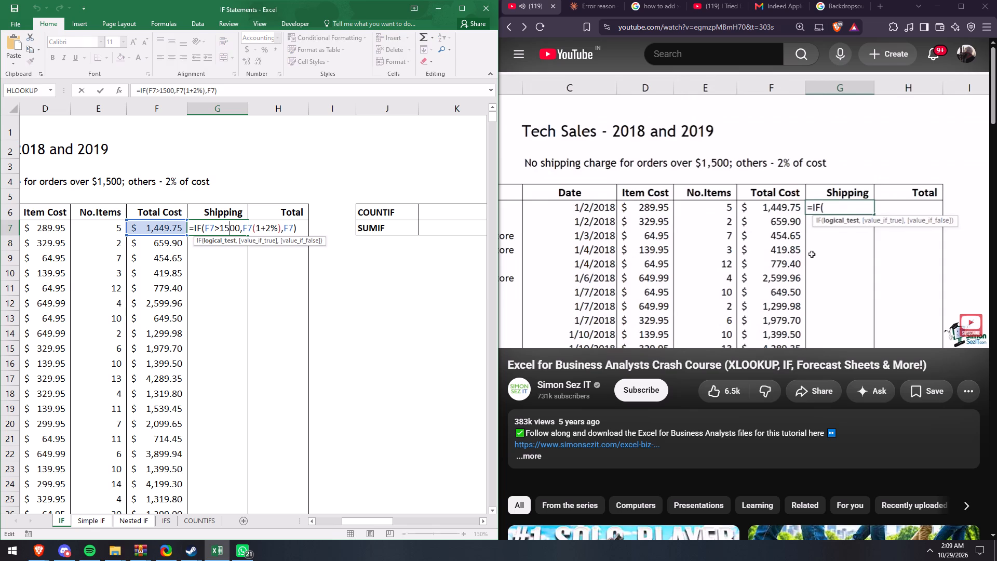
pyautogui.moveTo(265, 228); pyautogui.dragTo(252, 228)
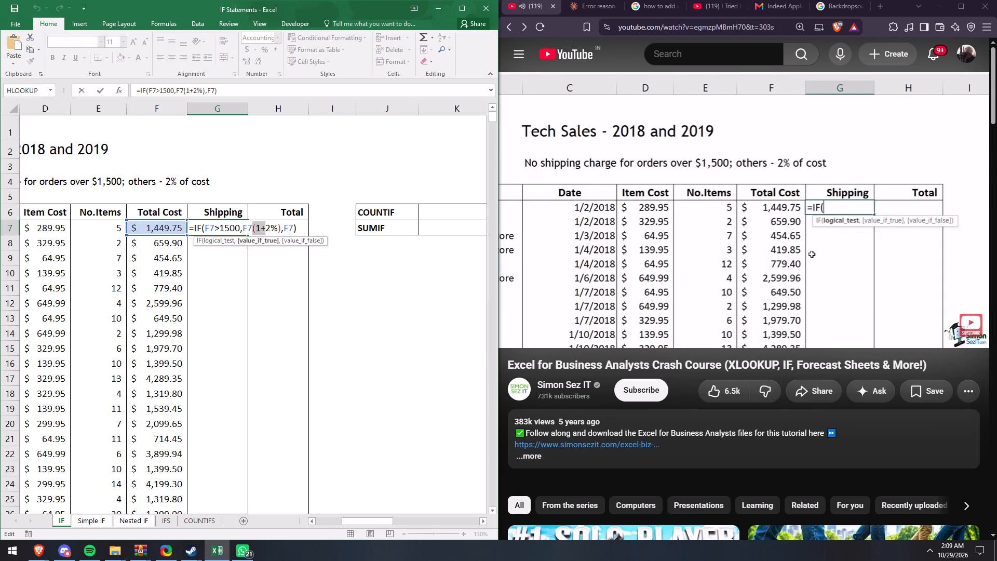
pyautogui.press('BackSpace')
pyautogui.hotkey('shift', '*')
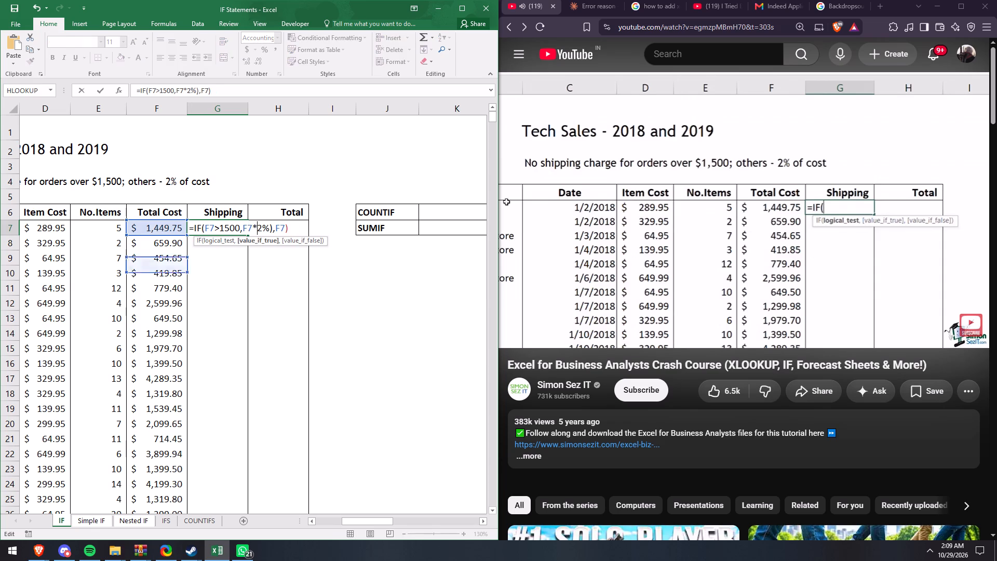
pyautogui.press('Right')
pyautogui.press('Right')
pyautogui.press('Right')
pyautogui.press('Left')
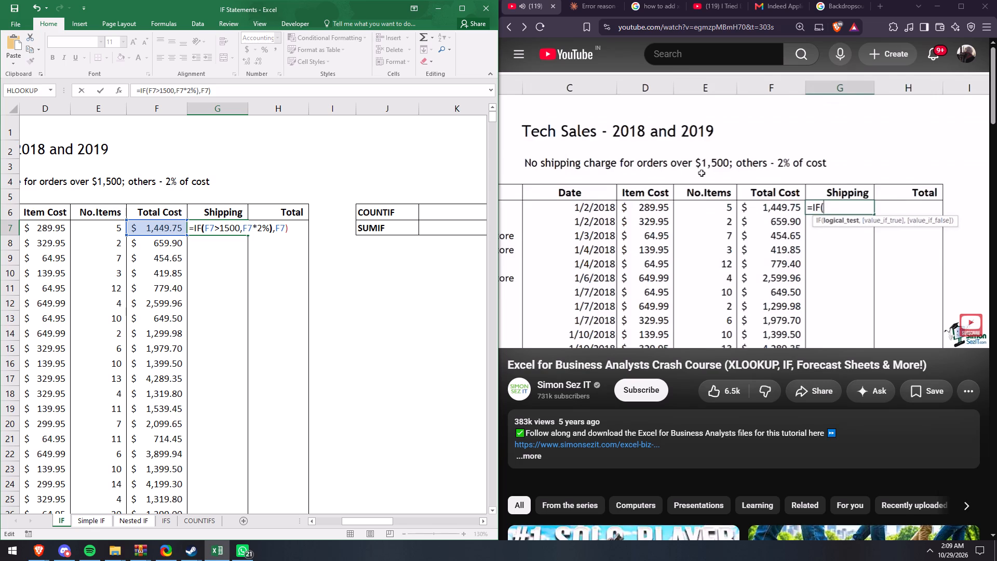
pyautogui.press('Left')
pyautogui.click(271, 230)
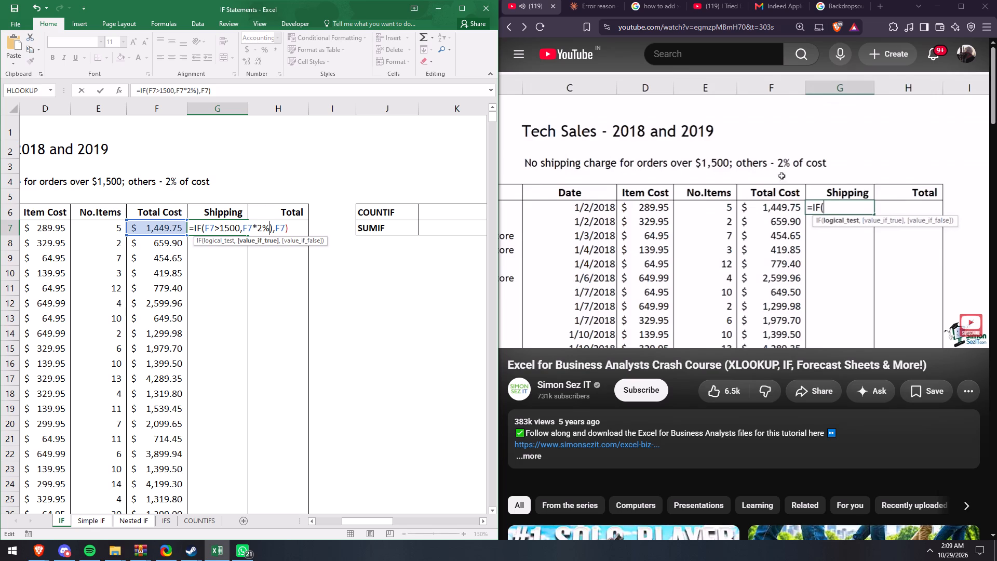
pyautogui.press('Right')
pyautogui.press('Left')
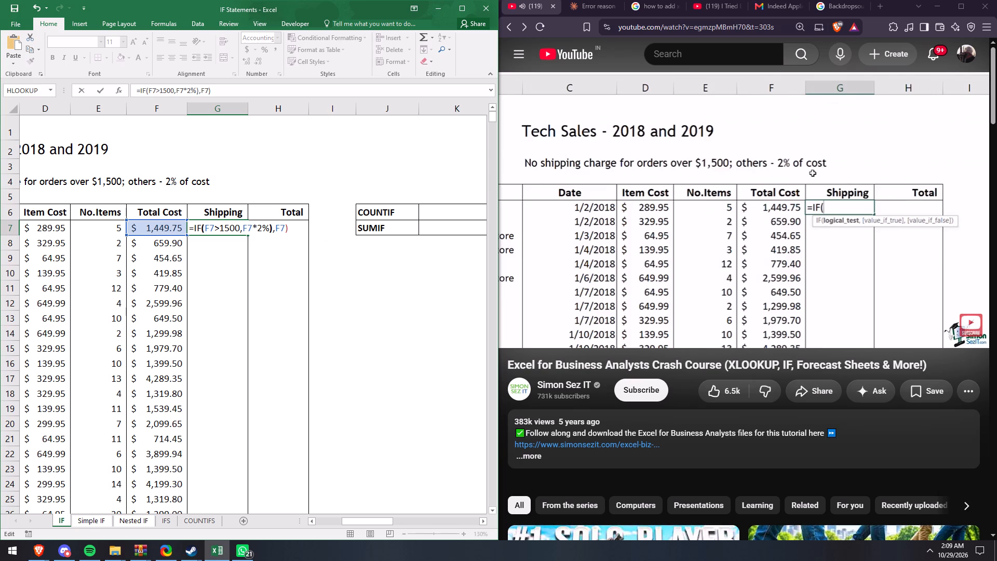
pyautogui.moveTo(274, 228); pyautogui.dragTo(273, 229)
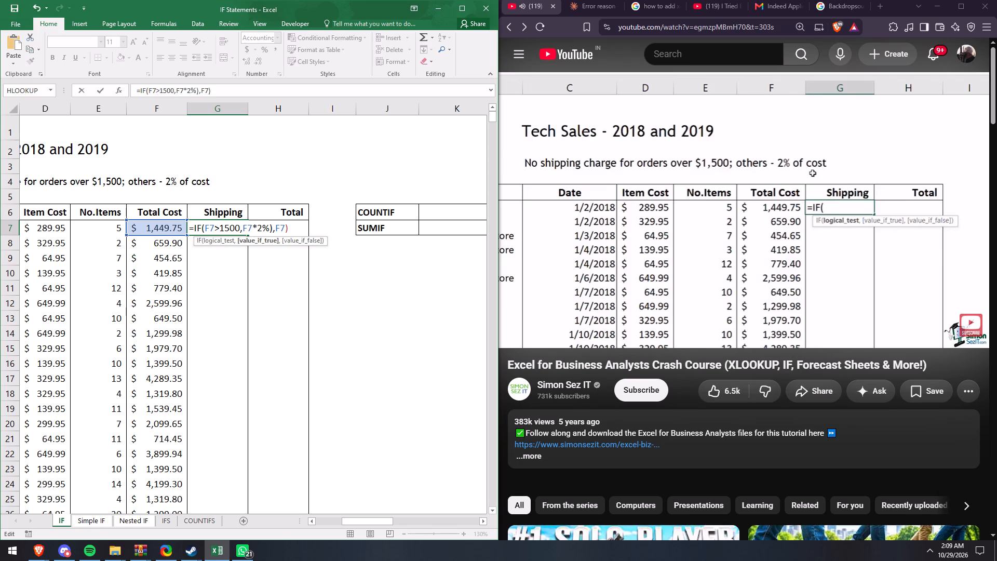
pyautogui.moveTo(273, 229); pyautogui.dragTo(268, 228)
pyautogui.press('BackSpace')
# Change the logical test of the G7 IF formula to F7<=1500.
pyautogui.moveTo(364, 525); pyautogui.dragTo(347, 519)
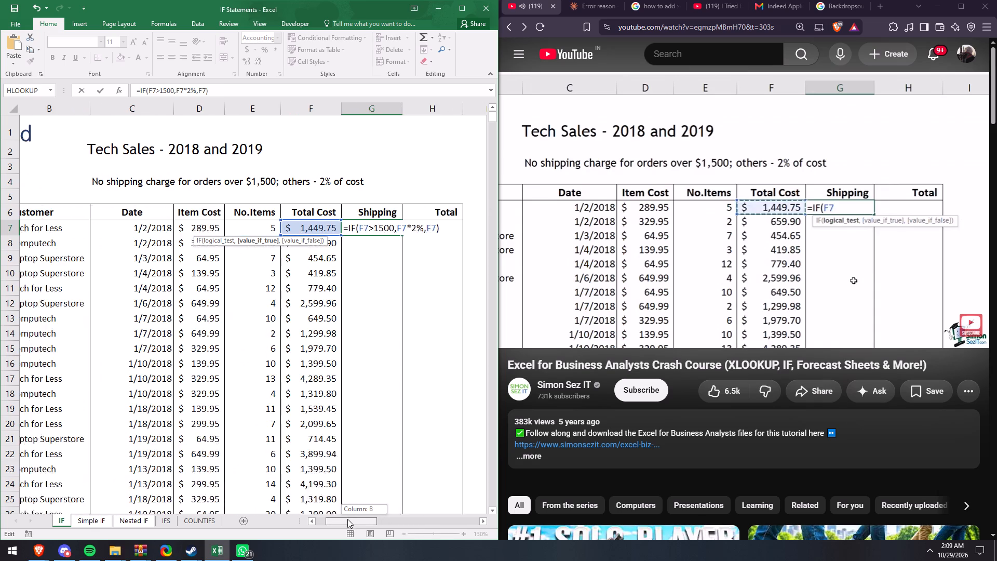
pyautogui.moveTo(347, 519); pyautogui.dragTo(356, 517)
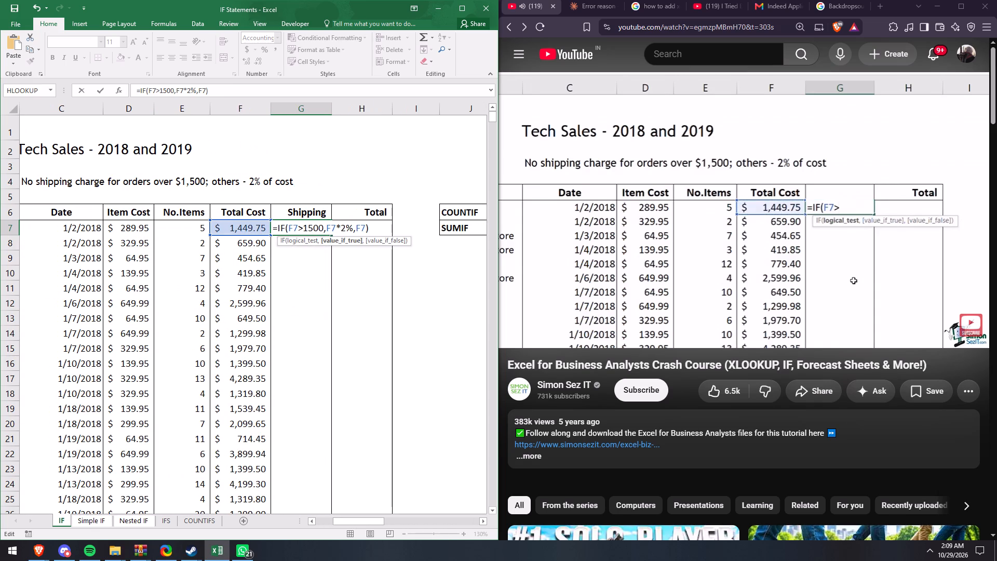
pyautogui.moveTo(352, 226); pyautogui.dragTo(331, 225)
pyautogui.moveTo(331, 225); pyautogui.dragTo(329, 224)
pyautogui.moveTo(304, 226); pyautogui.dragTo(300, 224)
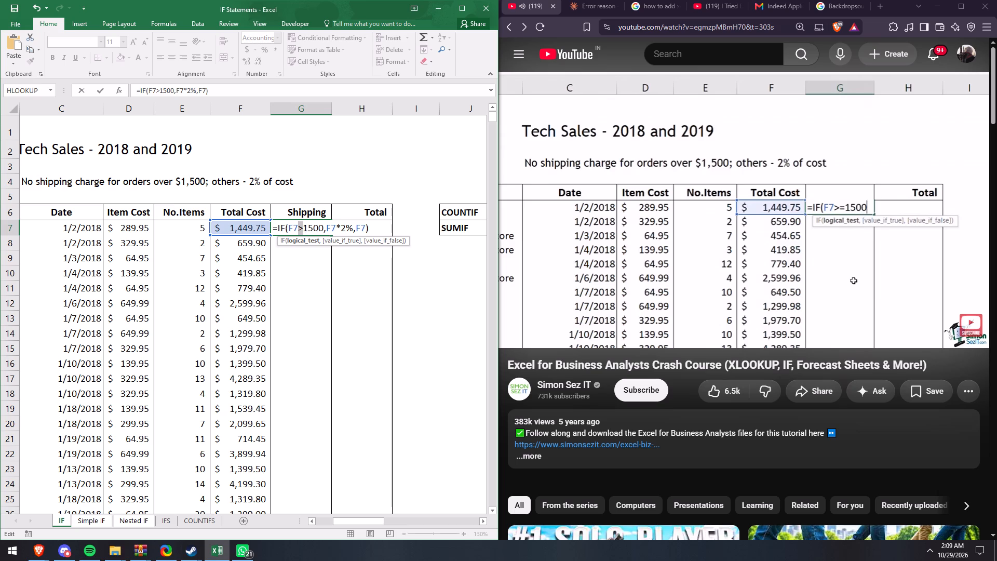
pyautogui.press('shift+less')
pyautogui.press('=')
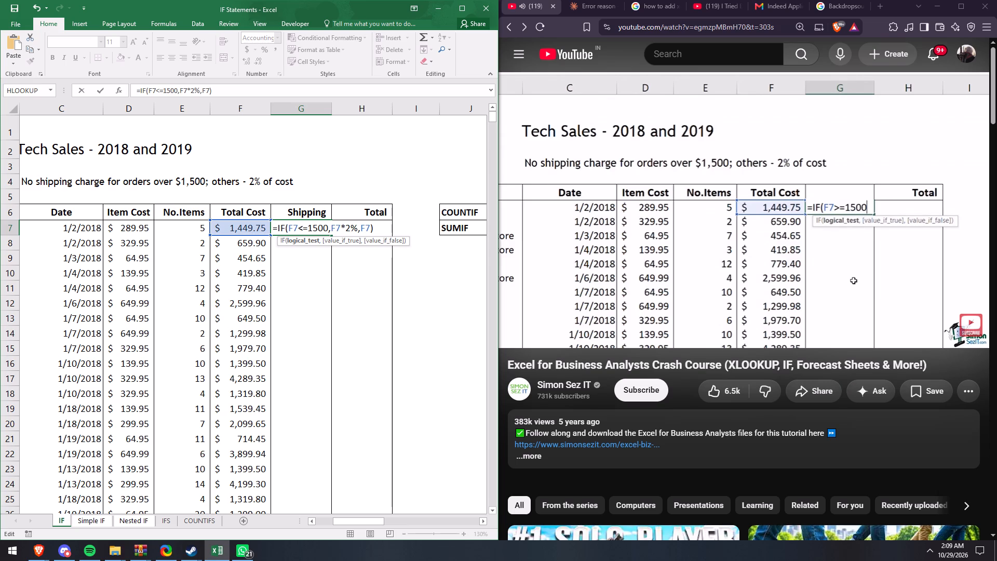
pyautogui.press('Left')
pyautogui.press('BackSpace')
pyautogui.hotkey('shift', '>')
pyautogui.press('BackSpace')
pyautogui.press('shift+less')
# Replace the value-if-false argument with 0 and complete the G7 formula.
pyautogui.moveTo(369, 229); pyautogui.dragTo(361, 228)
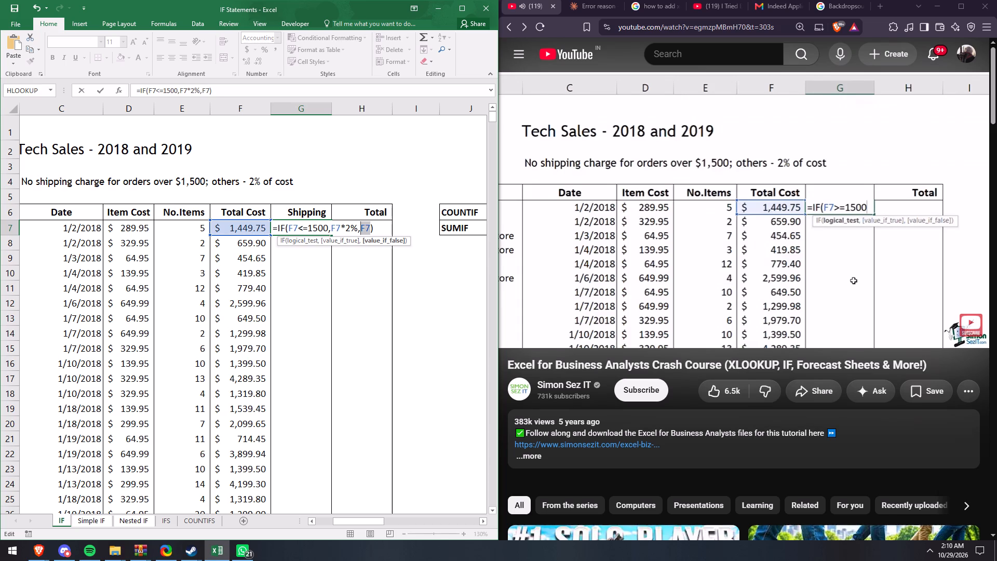
pyautogui.press('0')
pyautogui.press('Return')
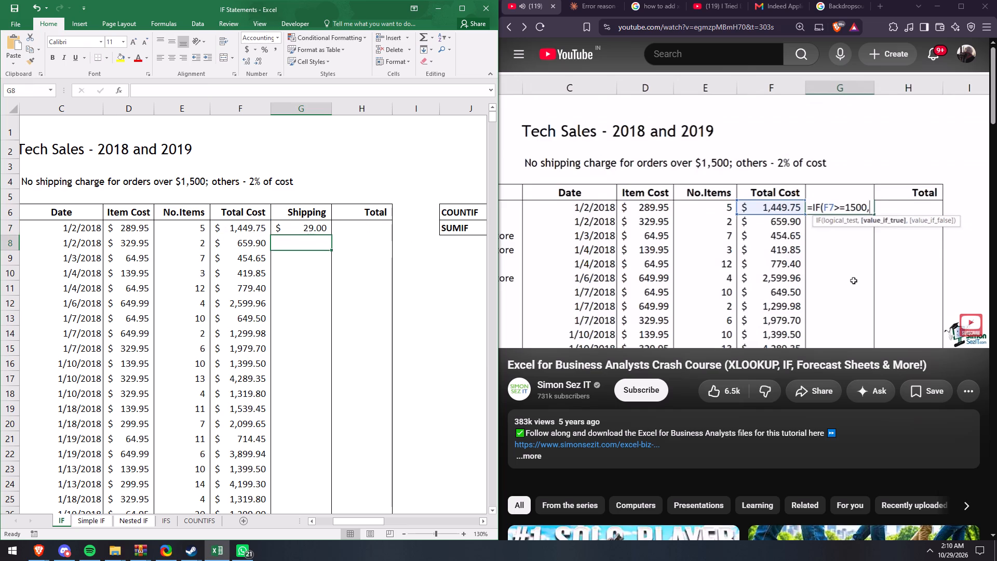
# Pause the tutorial video and check the G7 formula against the shipping rule and the video's version.
pyautogui.click(314, 233)
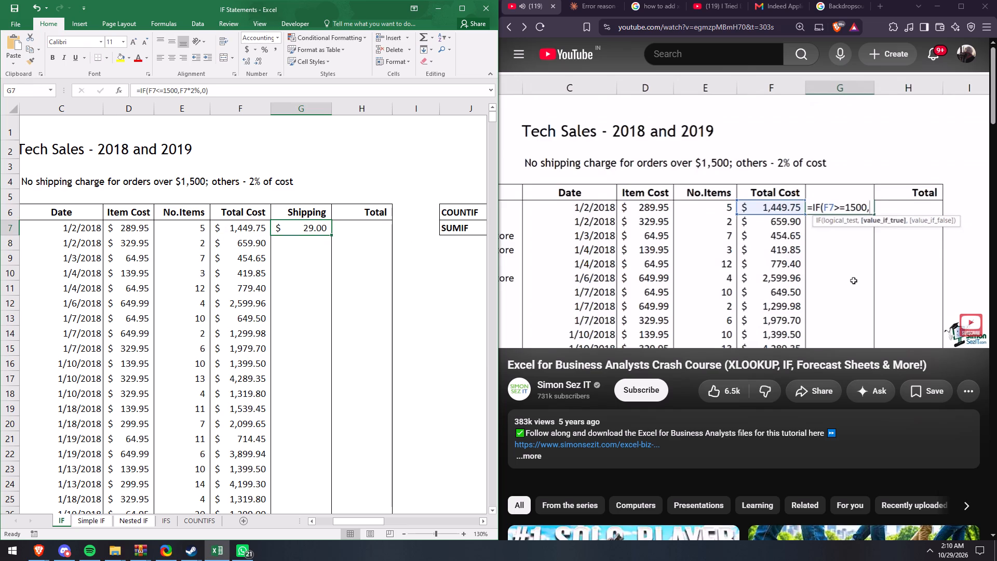
pyautogui.doubleClick(322, 227)
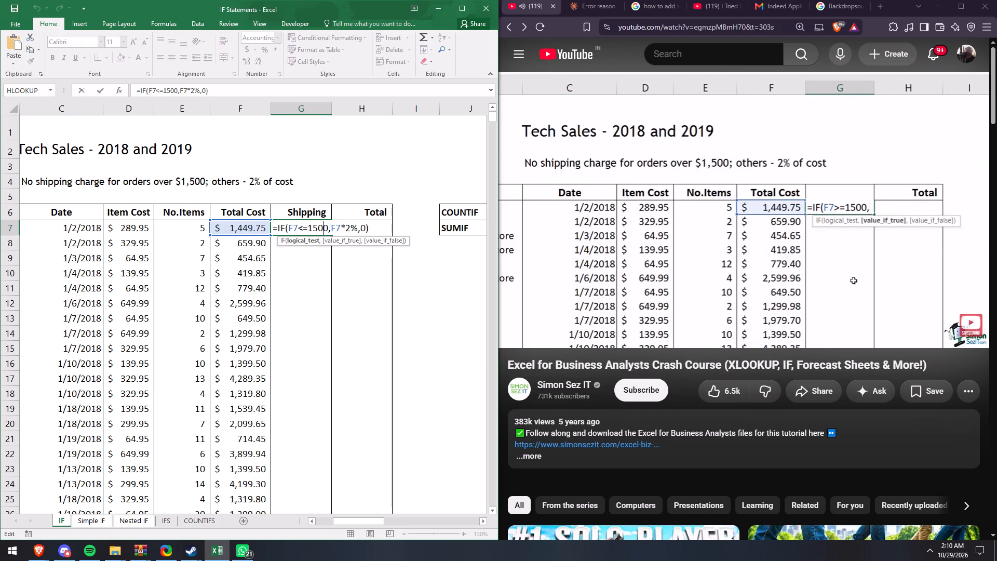
pyautogui.click(618, 242)
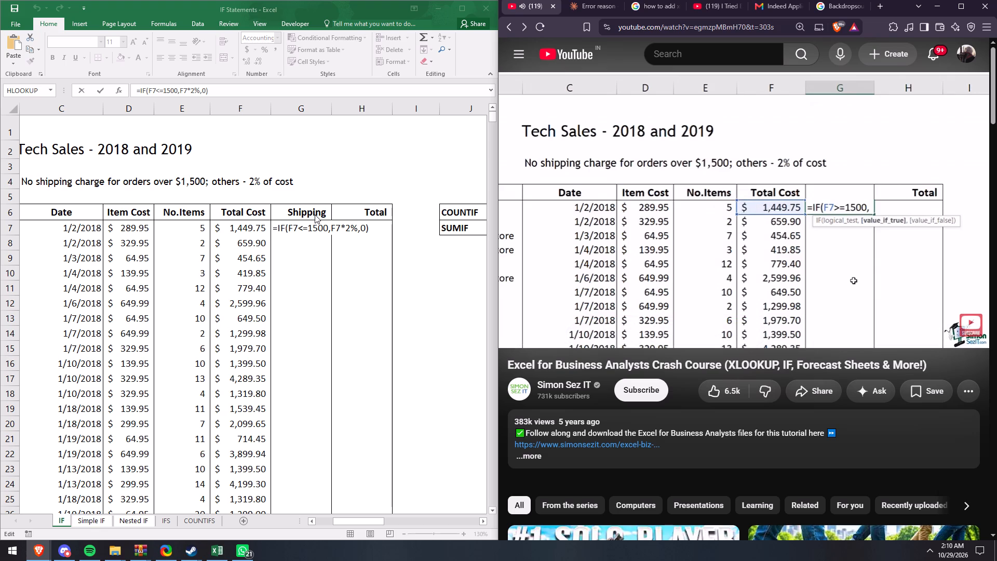
pyautogui.moveTo(356, 522); pyautogui.dragTo(347, 520)
pyautogui.click(351, 520)
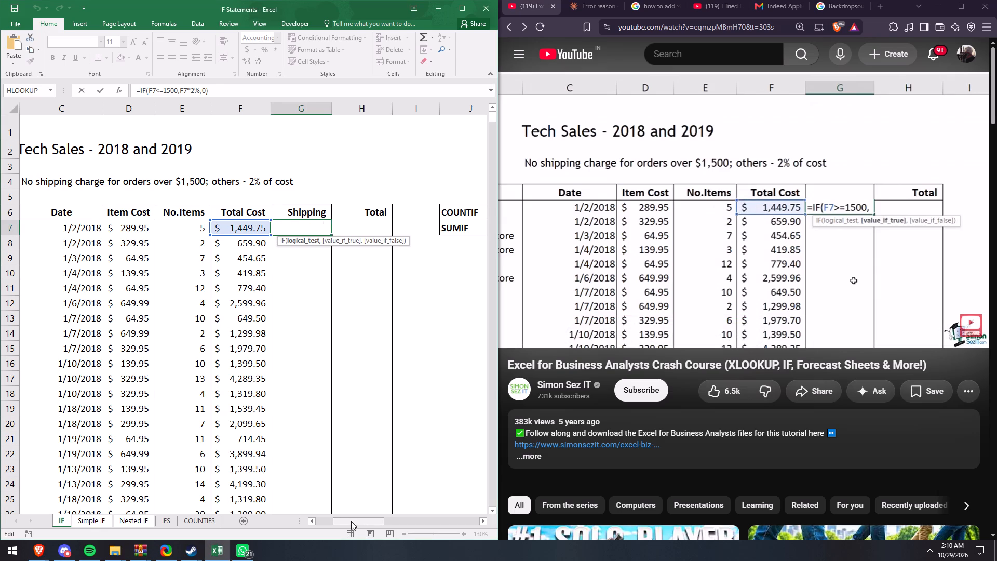
pyautogui.moveTo(353, 520); pyautogui.dragTo(348, 520)
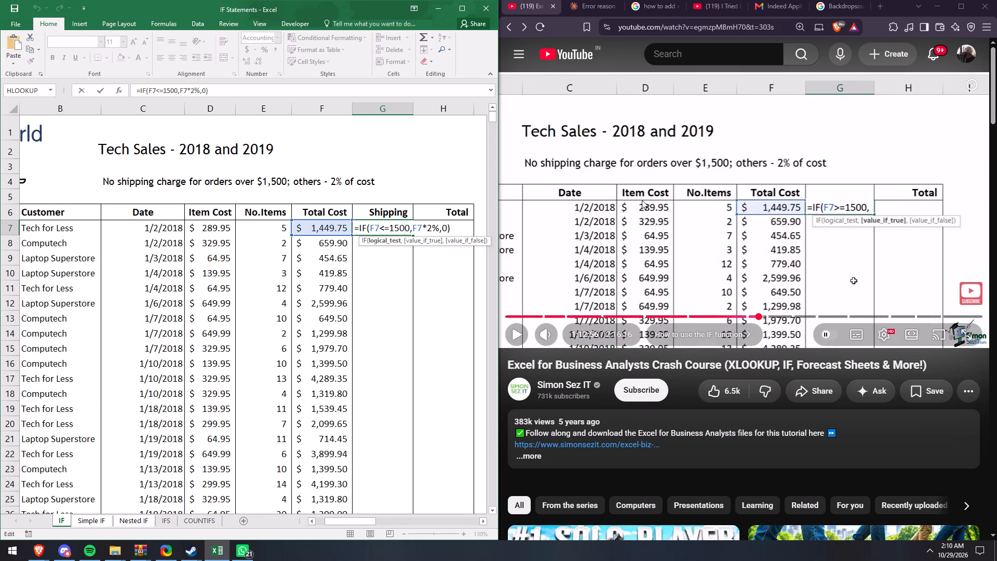
pyautogui.press('Return')
# Fill the shipping formula from G7 down the Shipping column to row 30.
pyautogui.click(396, 223)
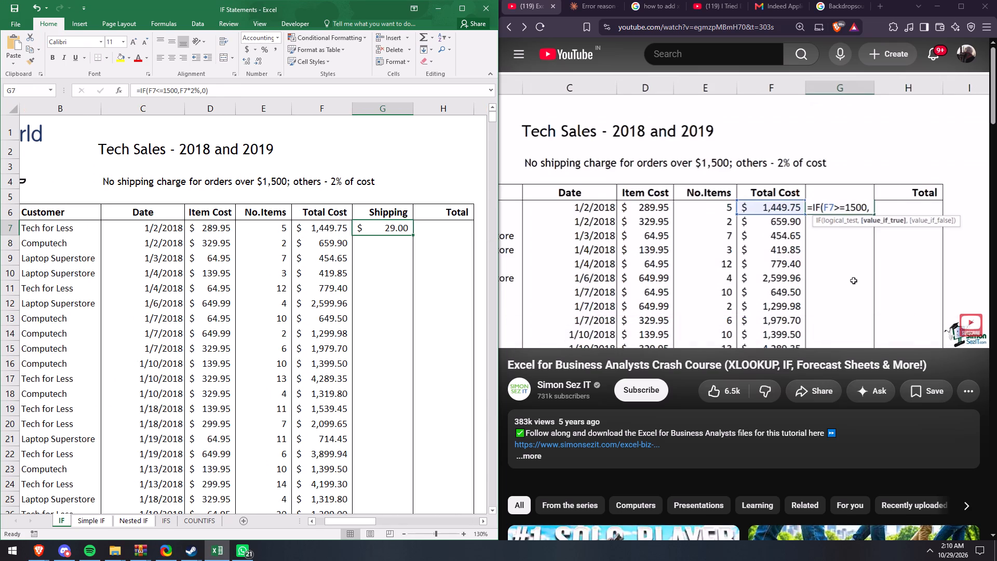
pyautogui.moveTo(412, 234); pyautogui.dragTo(402, 547)
pyautogui.scroll(-4, 417, 298)
pyautogui.scroll(-3, 384, 400)
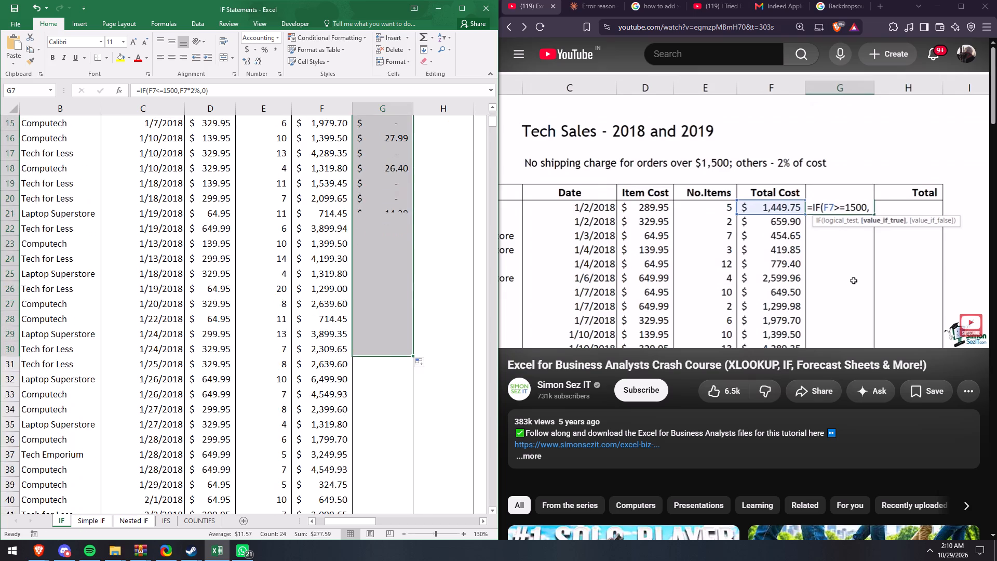
pyautogui.scroll(6, 387, 402)
# Select the filled Shipping cells from G7 and extend the formula down to row 56.
pyautogui.click(395, 226)
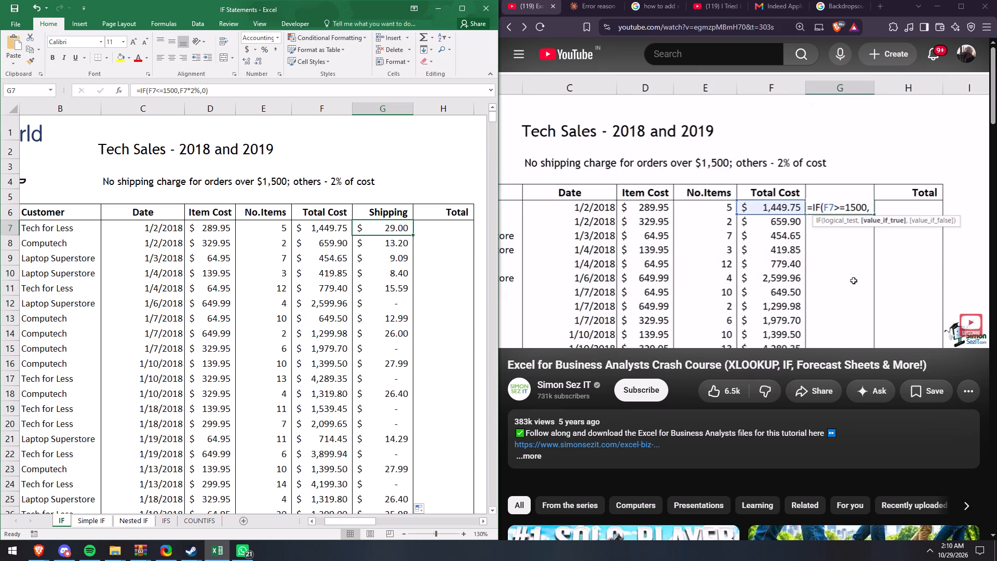
pyautogui.hotkey('ctrl', 'shift', 'Down')
pyautogui.scroll(-3, 403, 292)
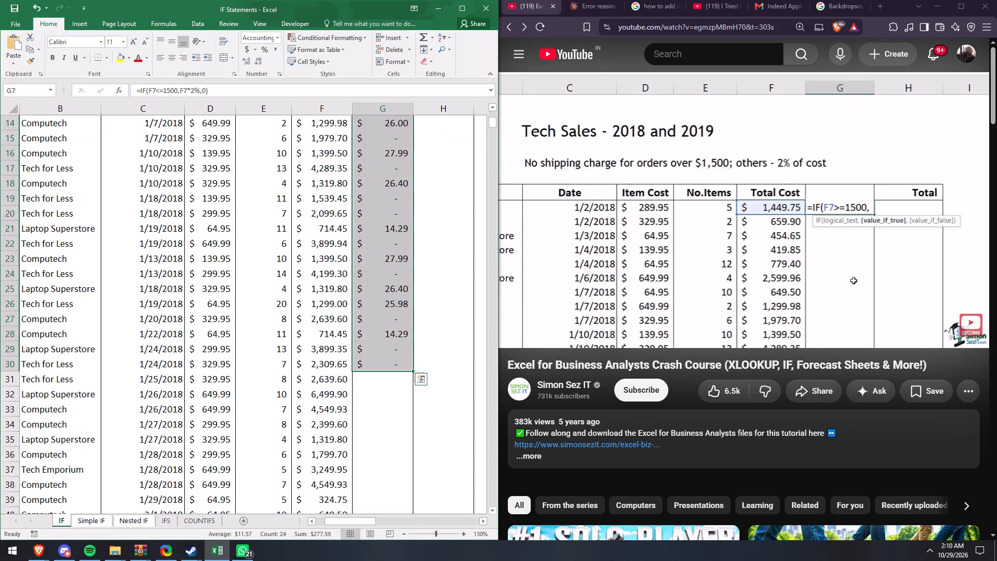
pyautogui.scroll(-4, 387, 320)
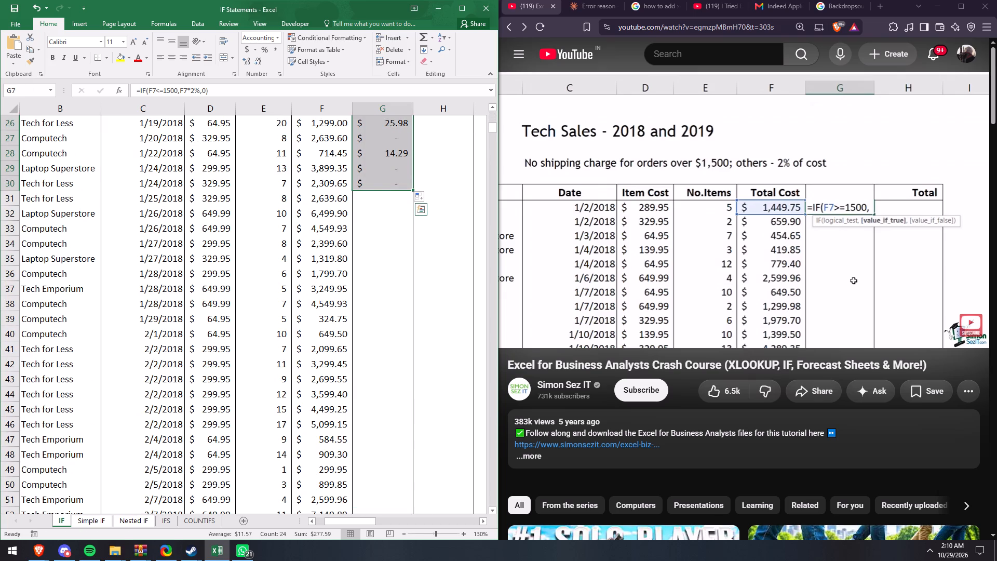
pyautogui.moveTo(412, 190); pyautogui.dragTo(380, 526)
pyautogui.scroll(-5, 378, 475)
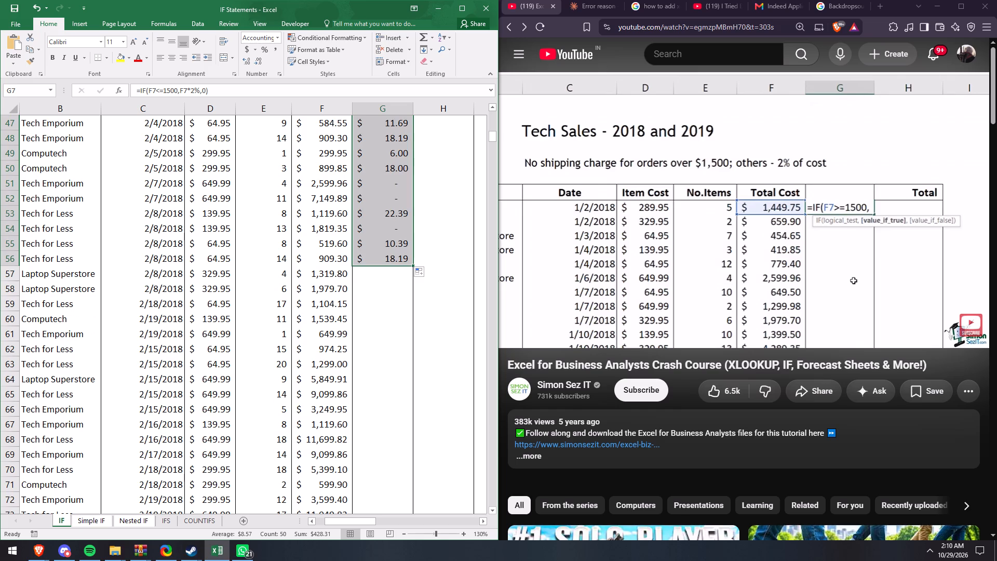
pyautogui.keyDown('ctrl'); pyautogui.scroll(-5, 409, 352); pyautogui.keyUp('ctrl')
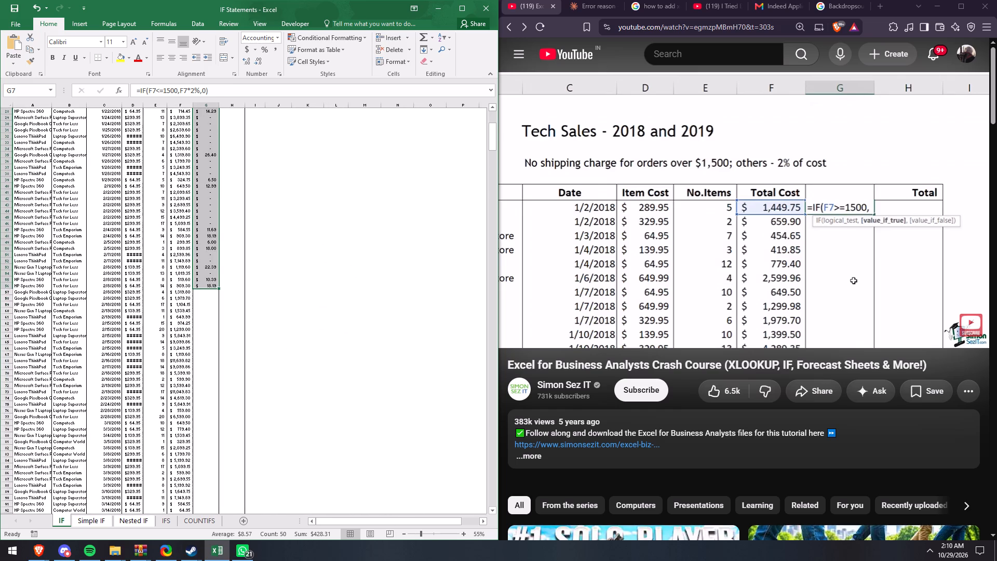
pyautogui.keyDown('ctrl'); pyautogui.scroll(3, 193, 341); pyautogui.keyUp('ctrl')
pyautogui.scroll(19, 180, 346)
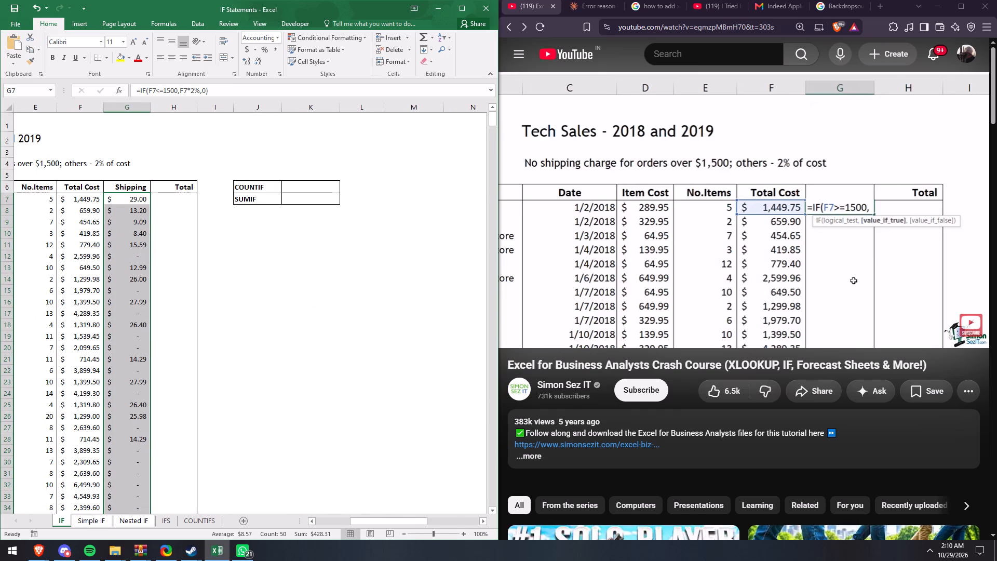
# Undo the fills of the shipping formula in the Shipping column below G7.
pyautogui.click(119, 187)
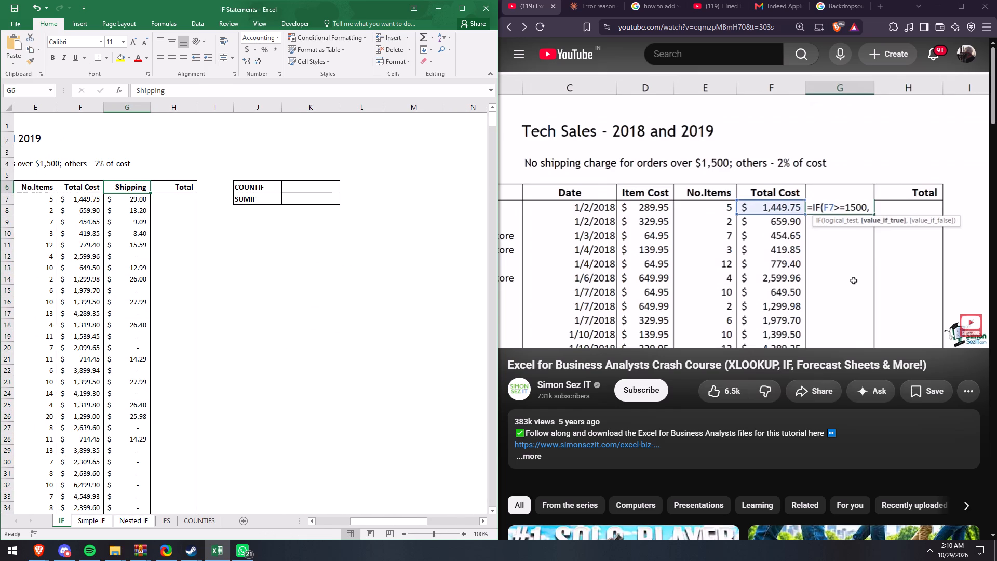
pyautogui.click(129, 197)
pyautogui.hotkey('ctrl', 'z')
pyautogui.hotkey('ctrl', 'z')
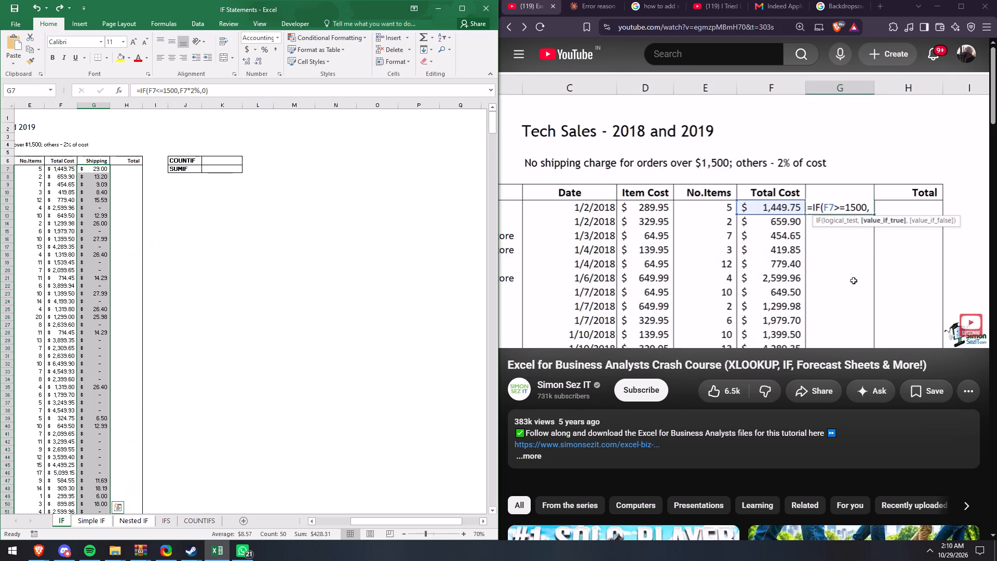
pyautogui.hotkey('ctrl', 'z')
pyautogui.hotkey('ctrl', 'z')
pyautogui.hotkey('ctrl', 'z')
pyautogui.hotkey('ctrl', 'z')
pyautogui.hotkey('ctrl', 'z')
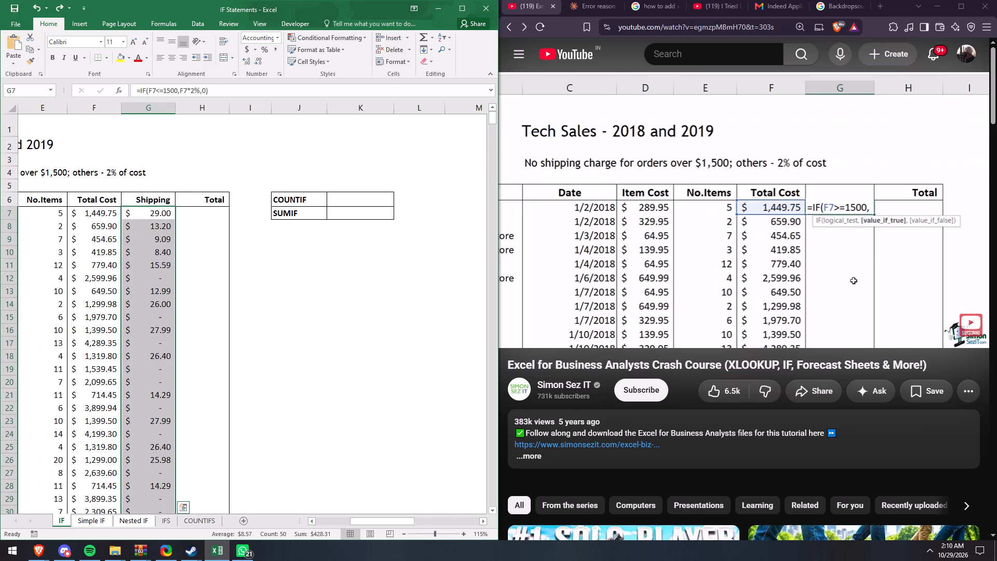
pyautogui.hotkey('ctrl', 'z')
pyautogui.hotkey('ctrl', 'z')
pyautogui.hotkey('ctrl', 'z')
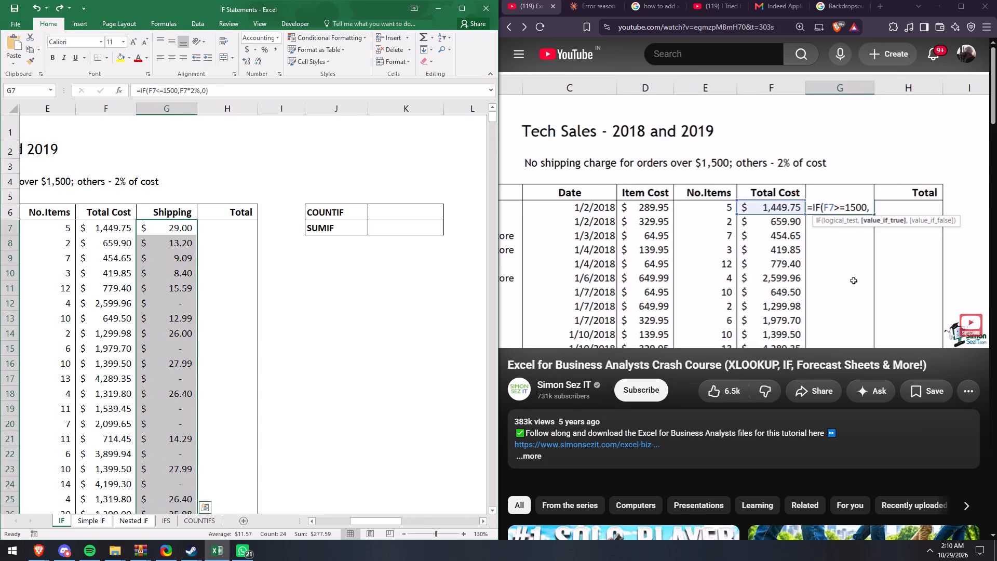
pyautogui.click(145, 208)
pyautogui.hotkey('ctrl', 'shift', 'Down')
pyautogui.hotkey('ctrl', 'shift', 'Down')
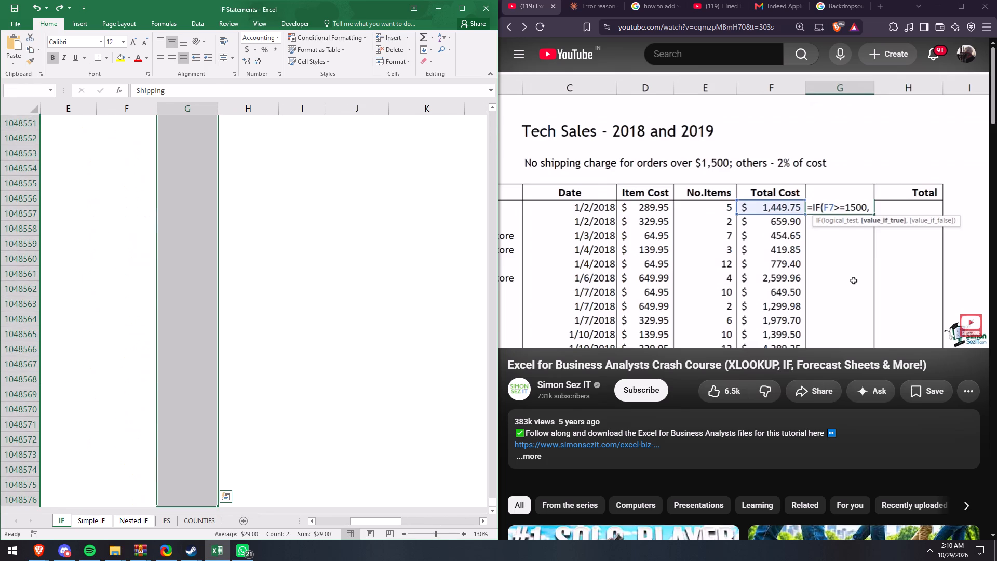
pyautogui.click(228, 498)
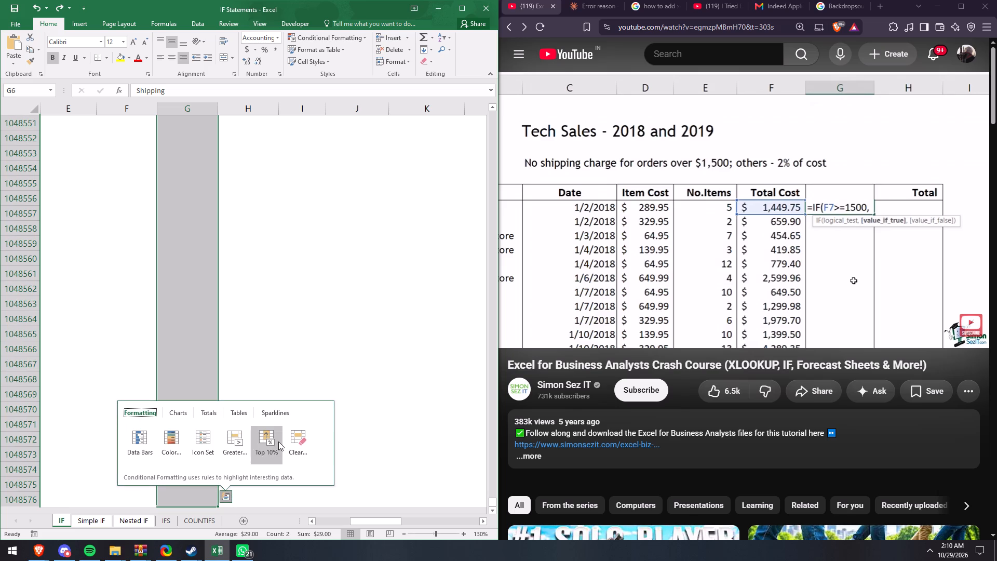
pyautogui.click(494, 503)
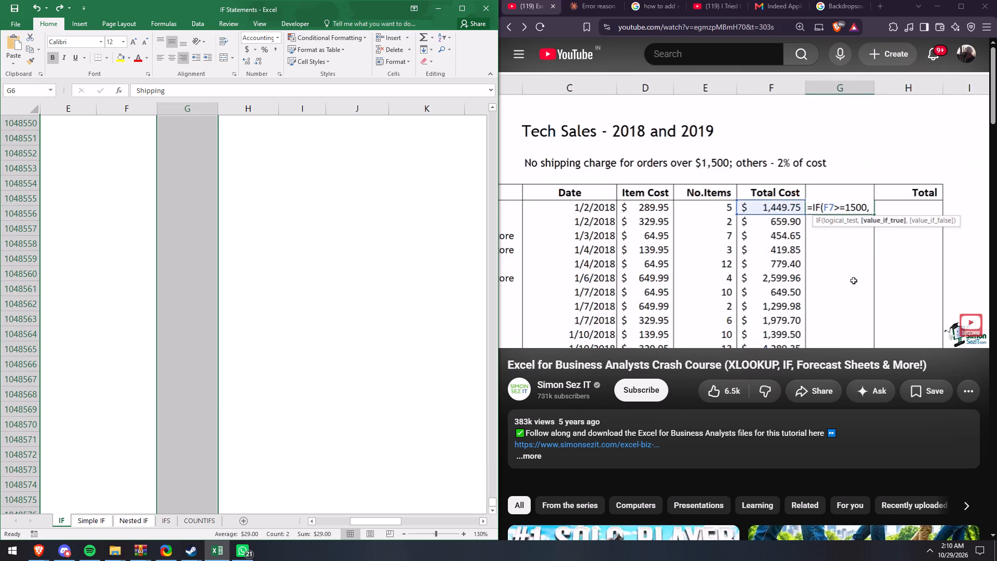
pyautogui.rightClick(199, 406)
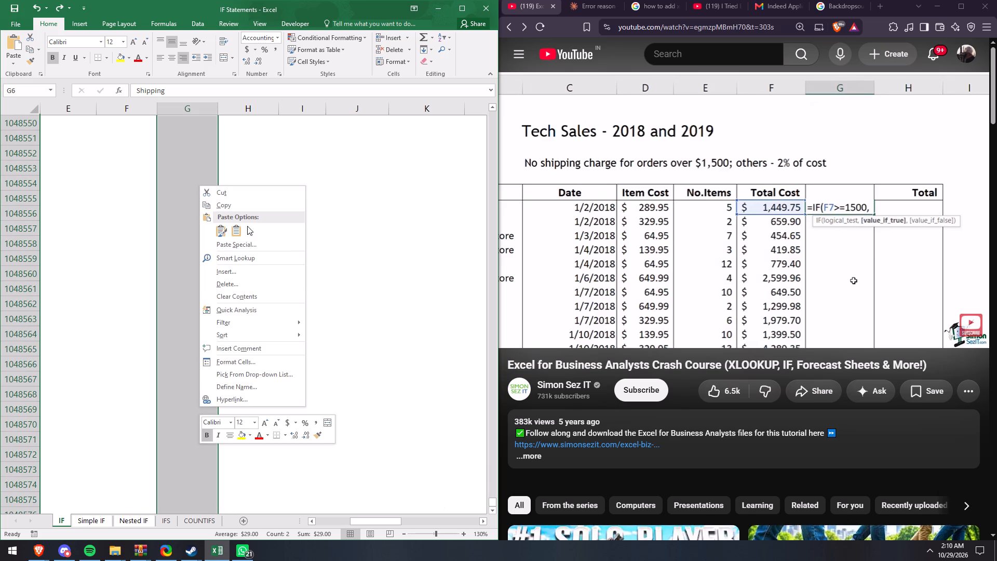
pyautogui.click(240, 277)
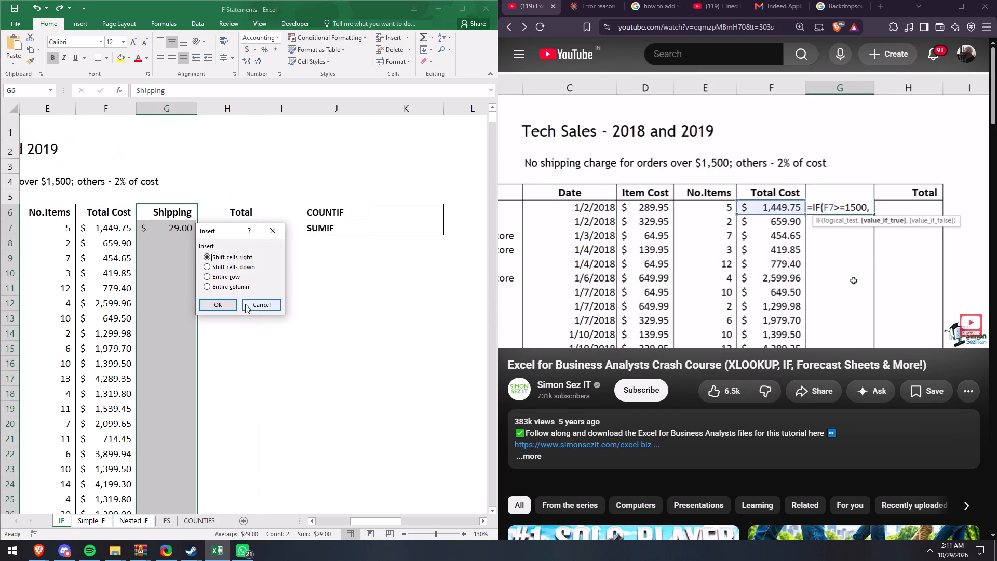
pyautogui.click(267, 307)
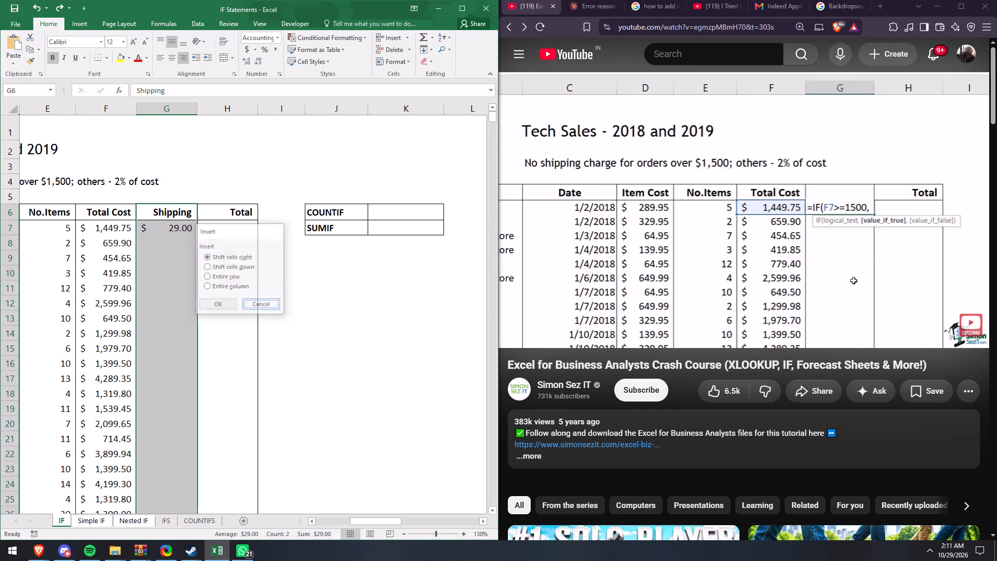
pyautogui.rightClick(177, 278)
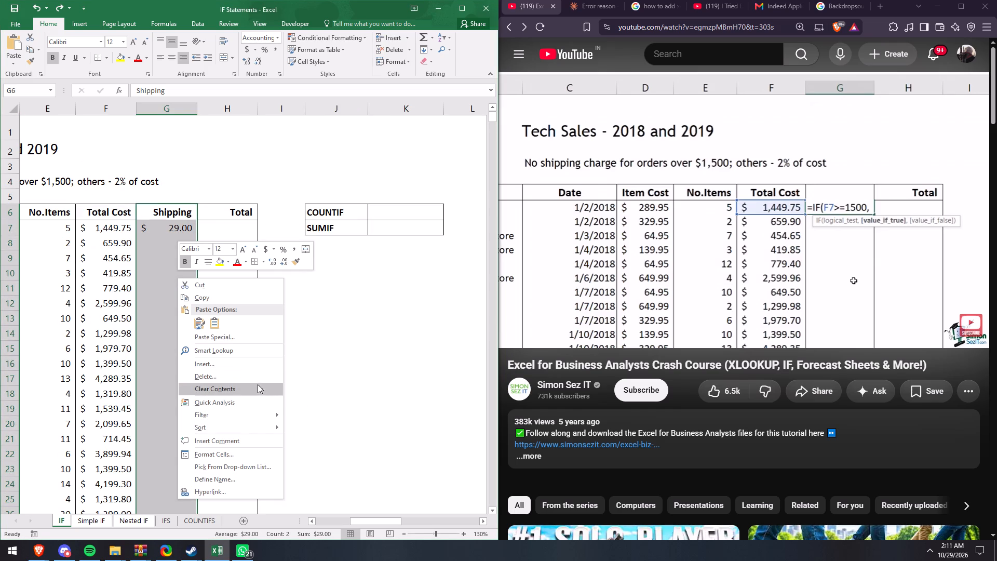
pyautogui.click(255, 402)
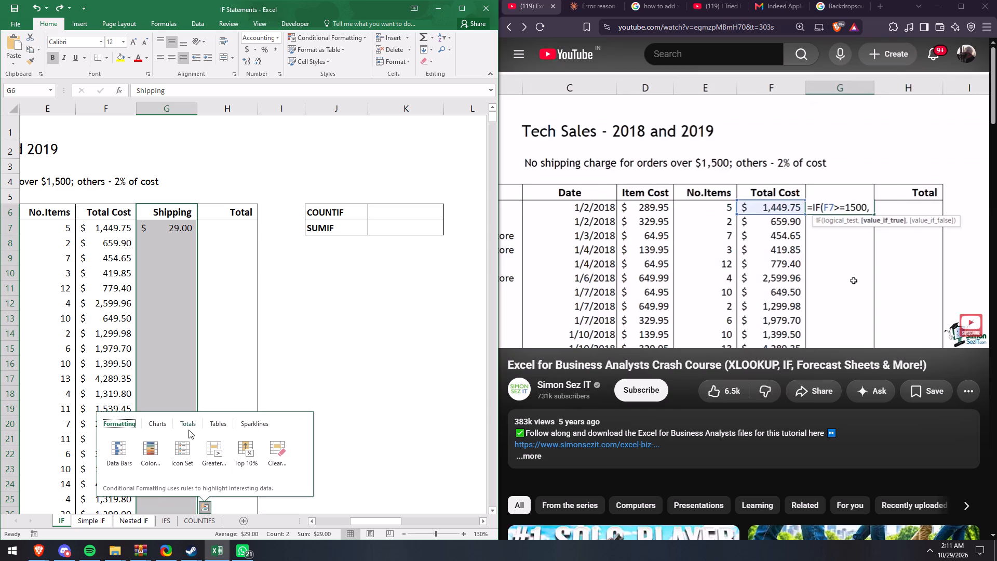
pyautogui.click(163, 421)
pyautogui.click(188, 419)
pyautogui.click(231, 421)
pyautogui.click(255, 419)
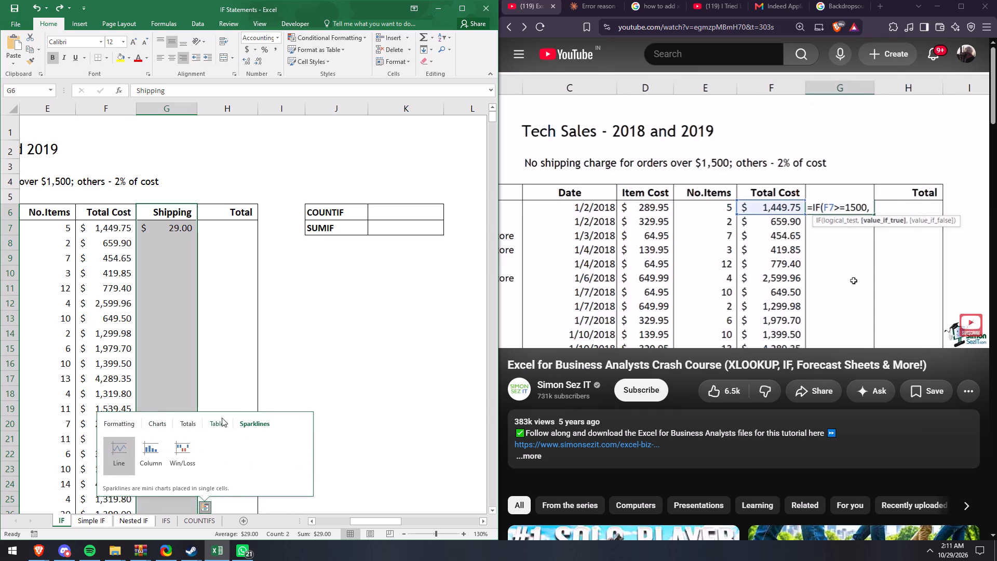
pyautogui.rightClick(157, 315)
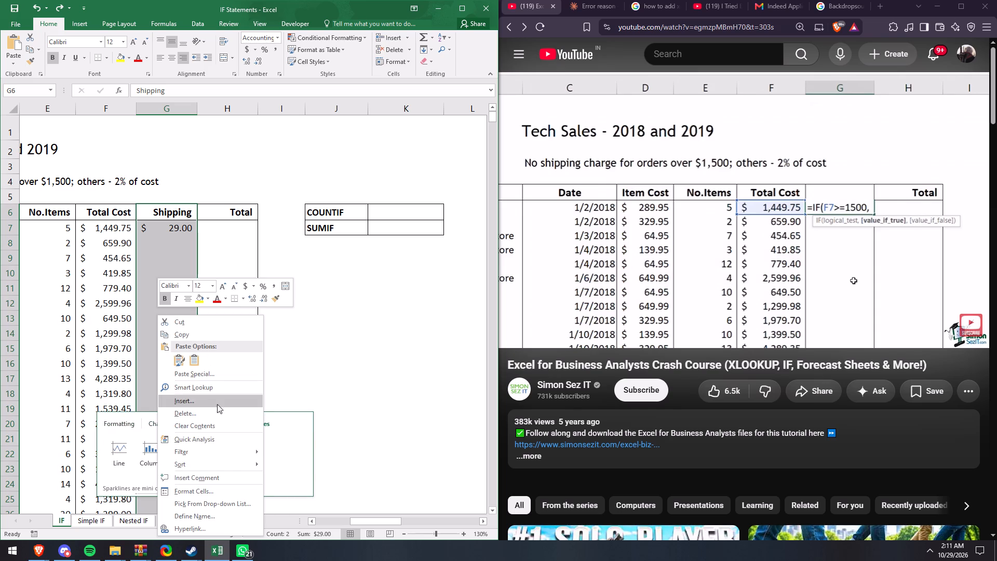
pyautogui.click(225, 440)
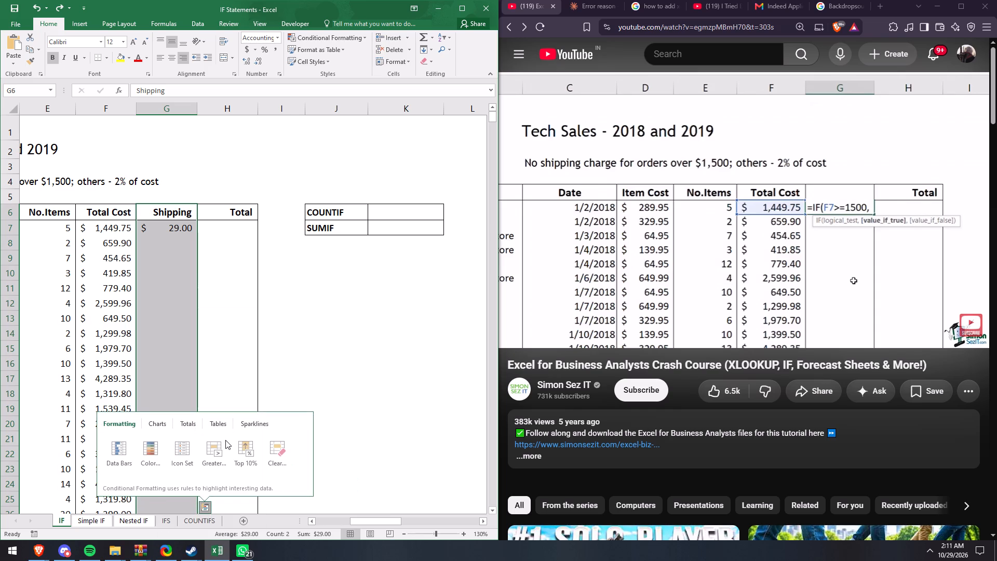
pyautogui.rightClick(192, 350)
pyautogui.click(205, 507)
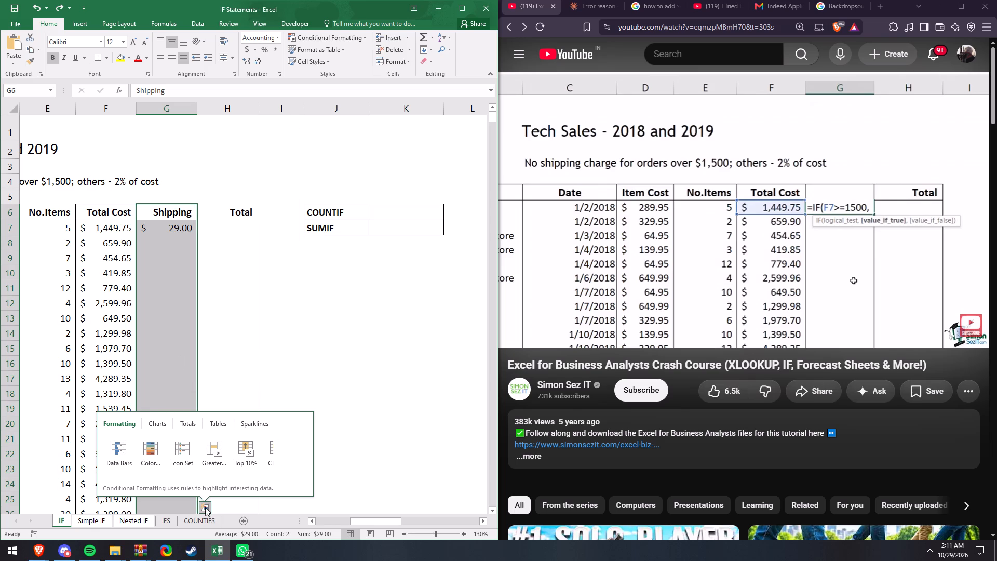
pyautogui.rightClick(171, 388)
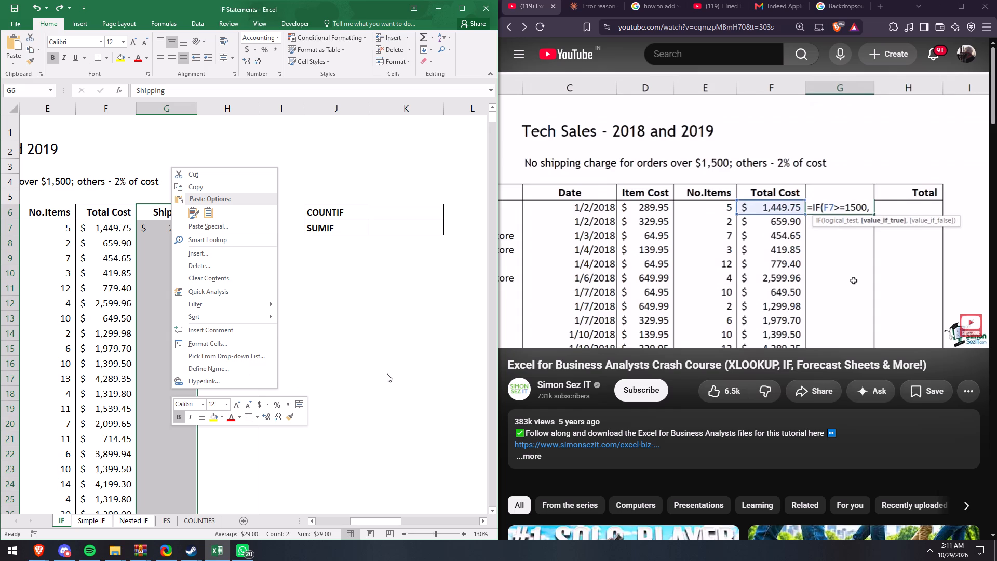
# Resume the tutorial video and watch how the shipping formula in G7 is completed.
pyautogui.click(629, 213)
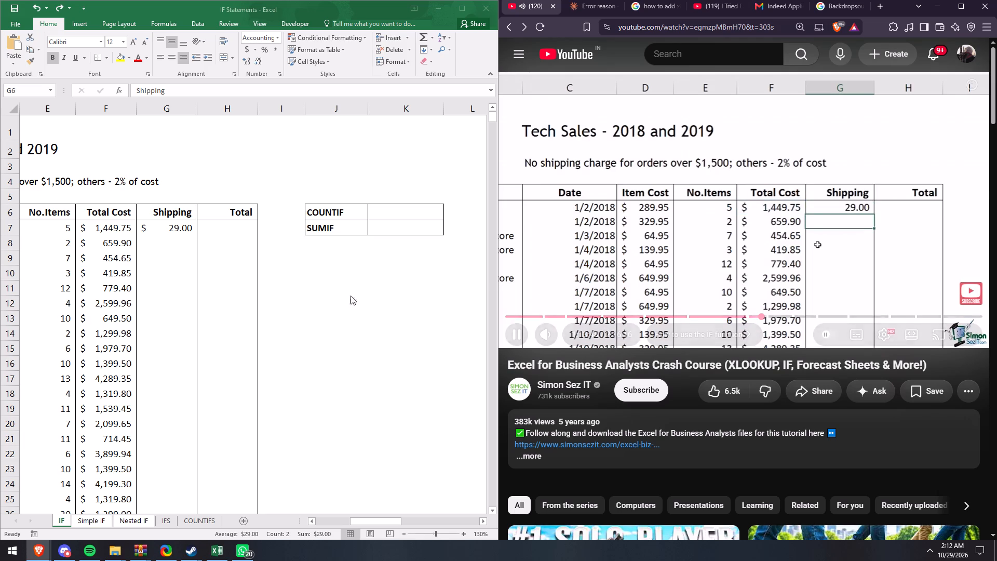
# Enter the formula =F7+G7 in cell H7 to add the total cost and shipping.
pyautogui.click(226, 219)
pyautogui.click(228, 227)
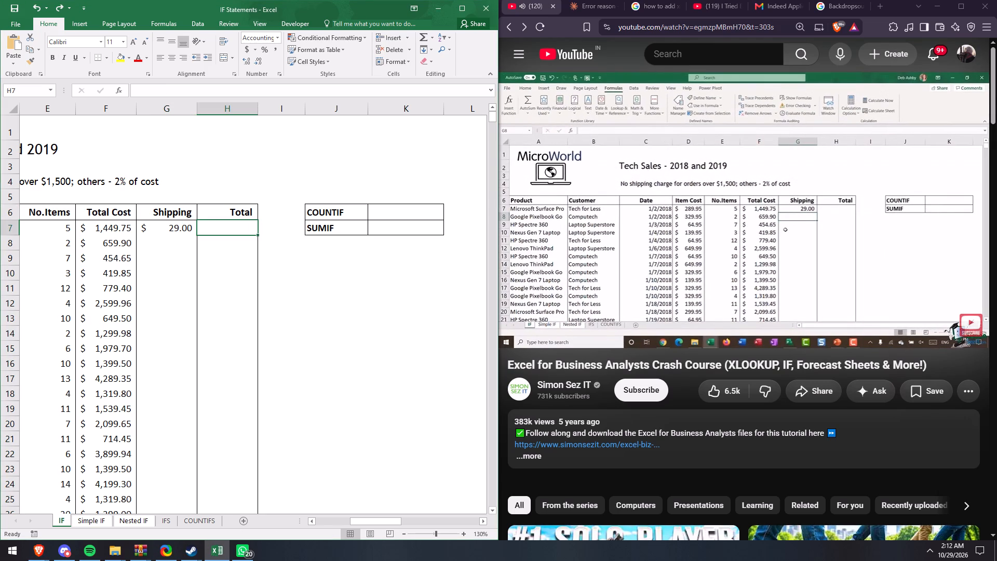
pyautogui.press('=')
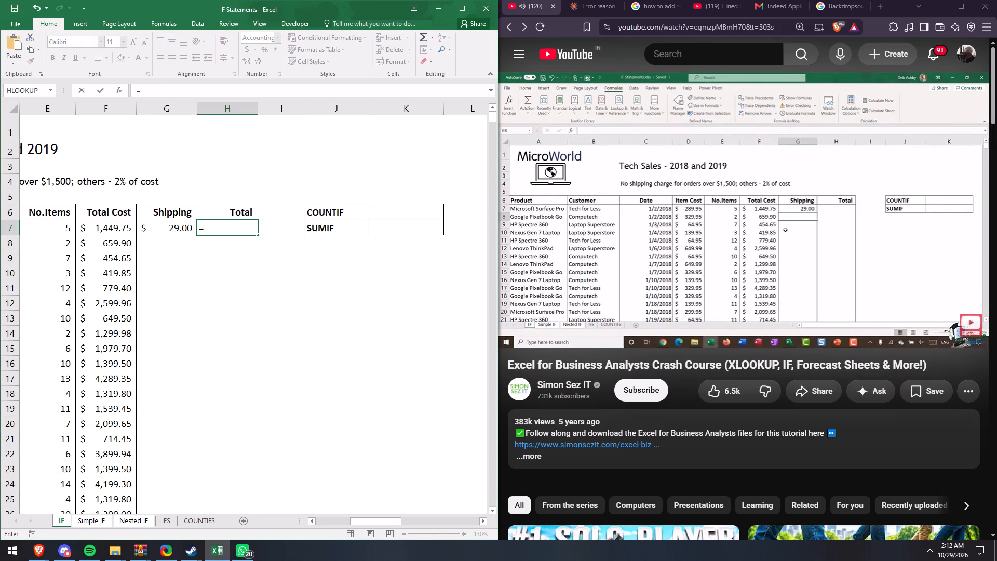
pyautogui.click(111, 226)
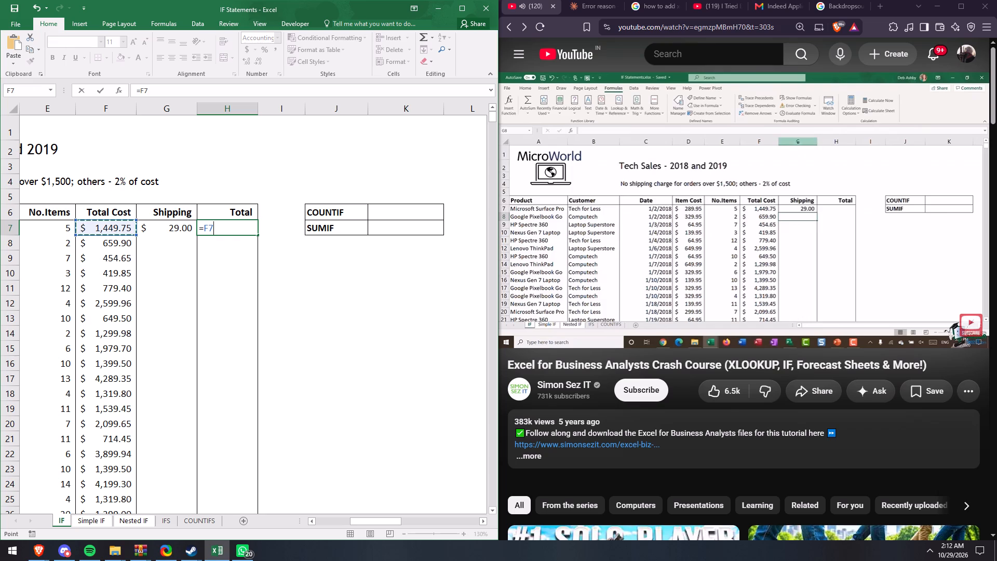
pyautogui.hotkey('shift', '+')
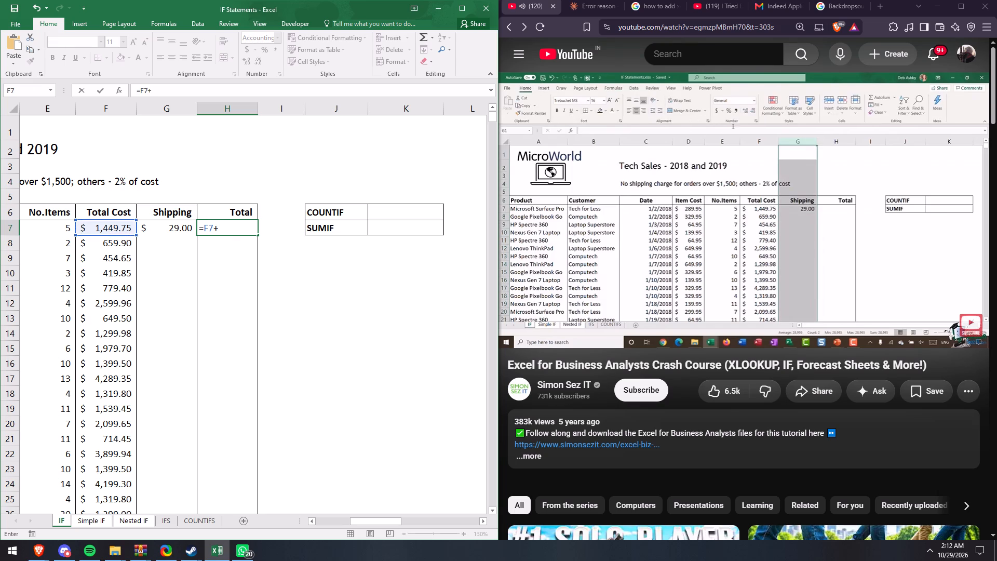
pyautogui.click(172, 231)
pyautogui.press('Return')
# Fill the H7 formula down the Total column for all orders.
pyautogui.click(244, 229)
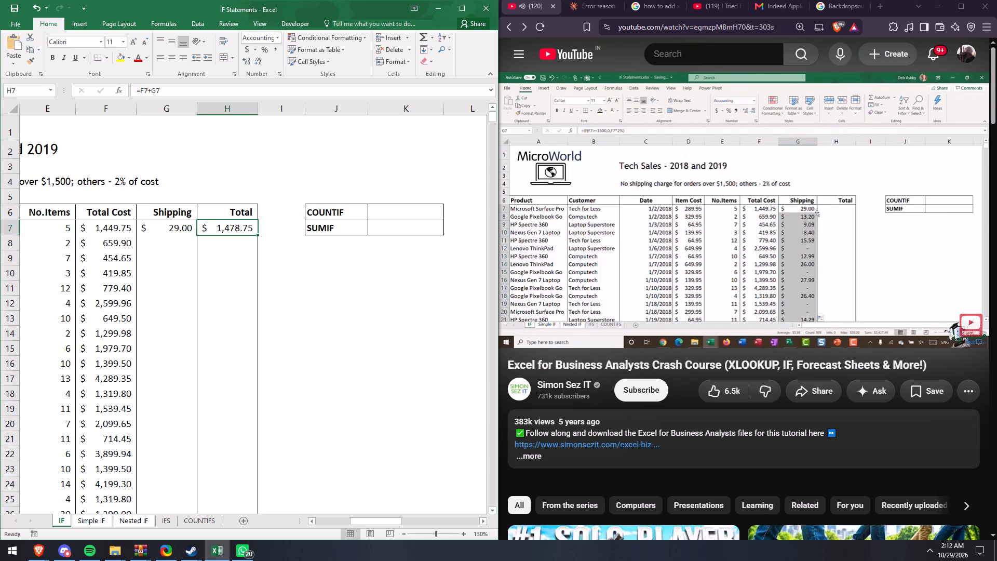
pyautogui.doubleClick(257, 234)
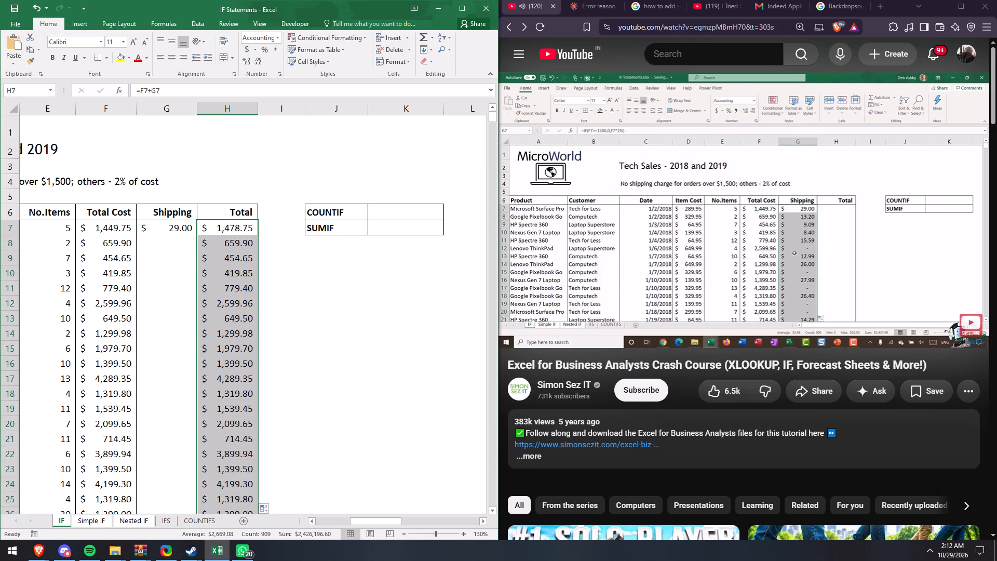
# Fill the G7 shipping formula down the Shipping column for all orders.
pyautogui.click(185, 232)
pyautogui.doubleClick(197, 234)
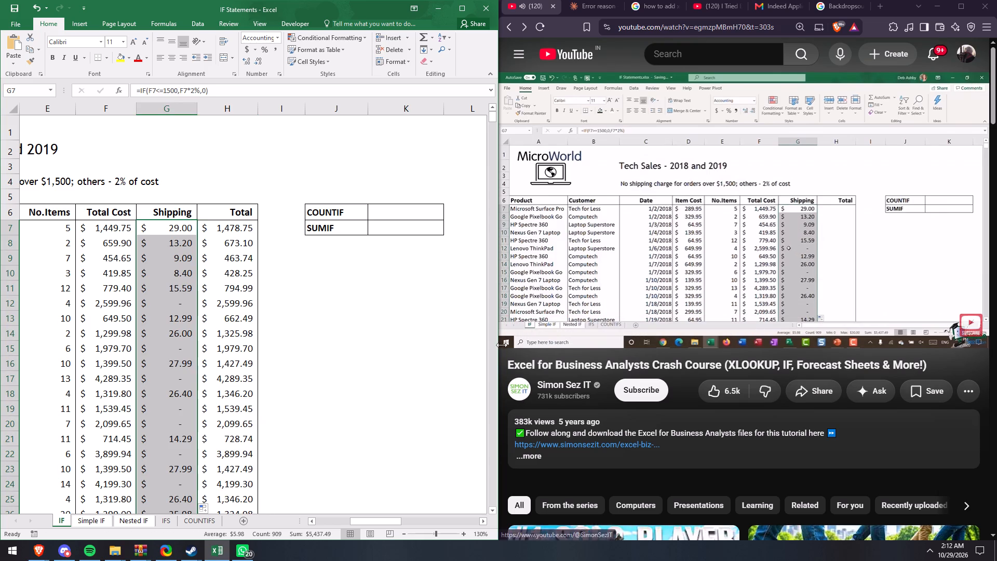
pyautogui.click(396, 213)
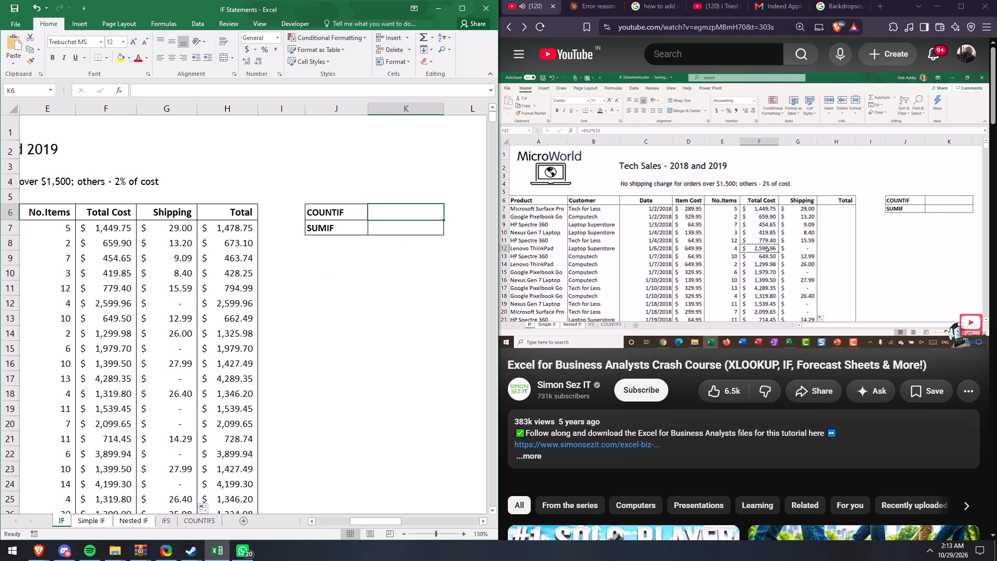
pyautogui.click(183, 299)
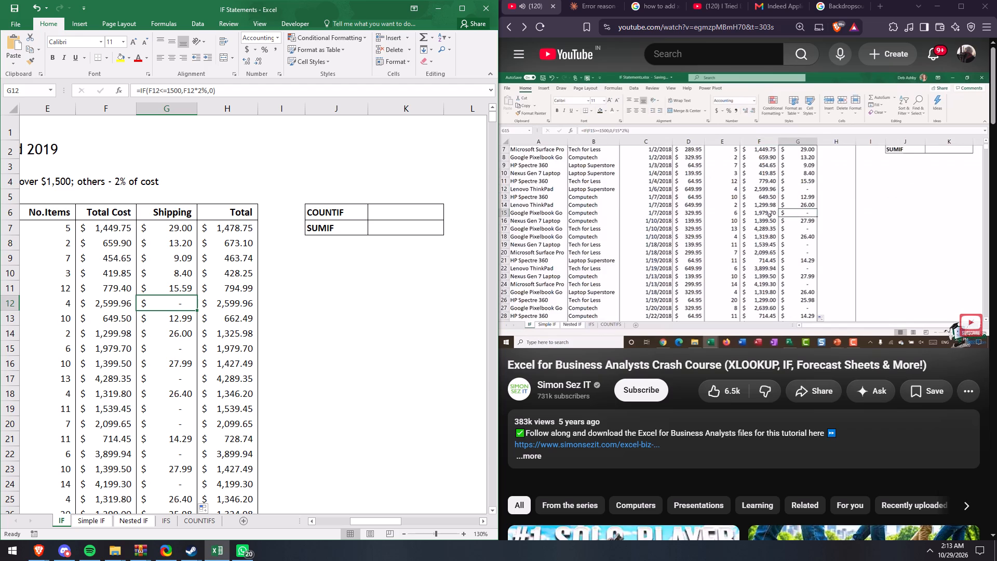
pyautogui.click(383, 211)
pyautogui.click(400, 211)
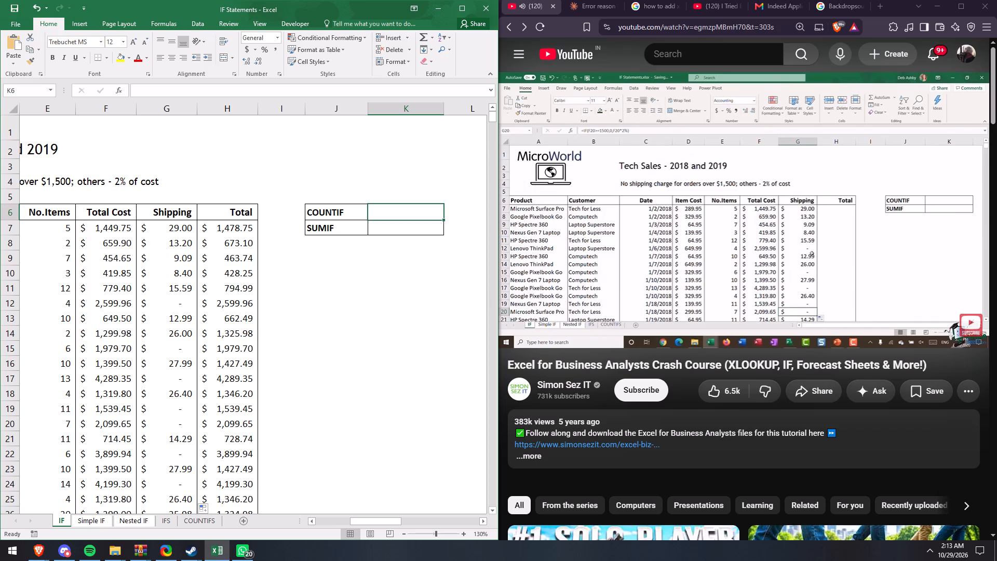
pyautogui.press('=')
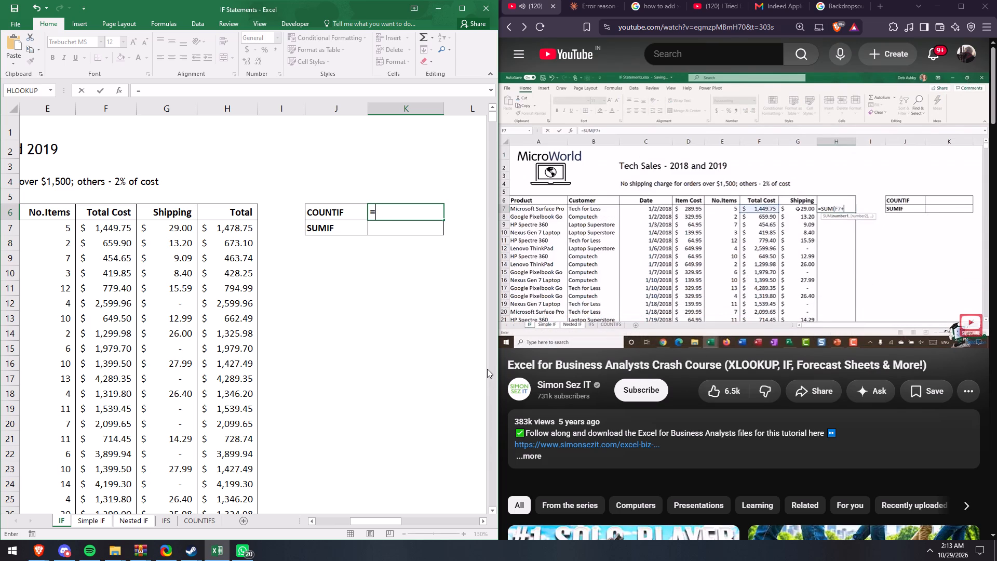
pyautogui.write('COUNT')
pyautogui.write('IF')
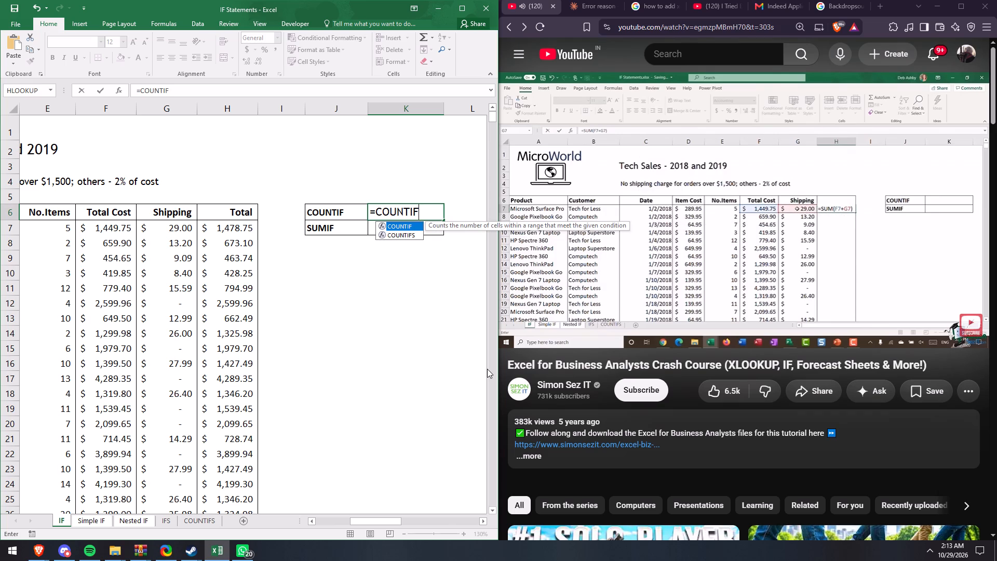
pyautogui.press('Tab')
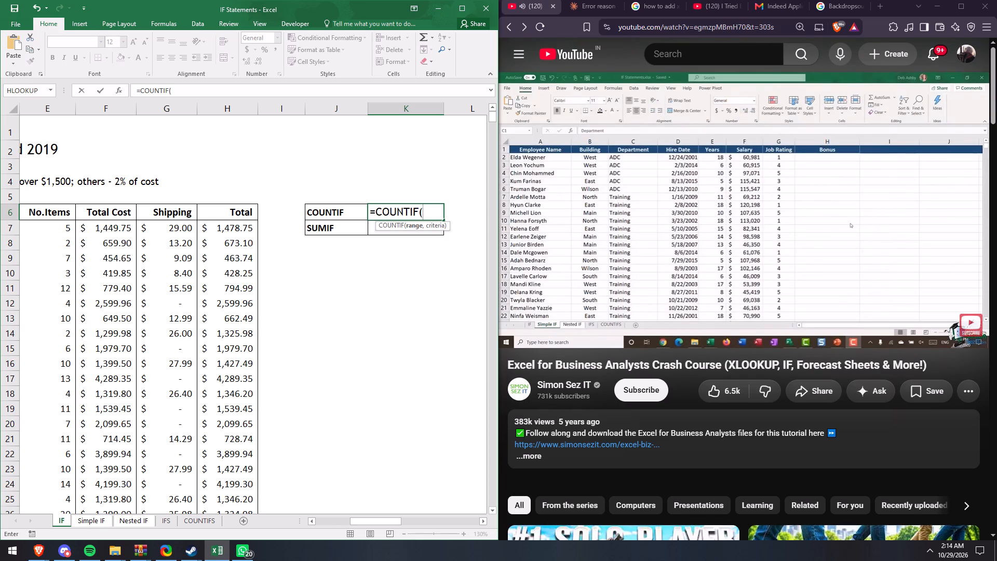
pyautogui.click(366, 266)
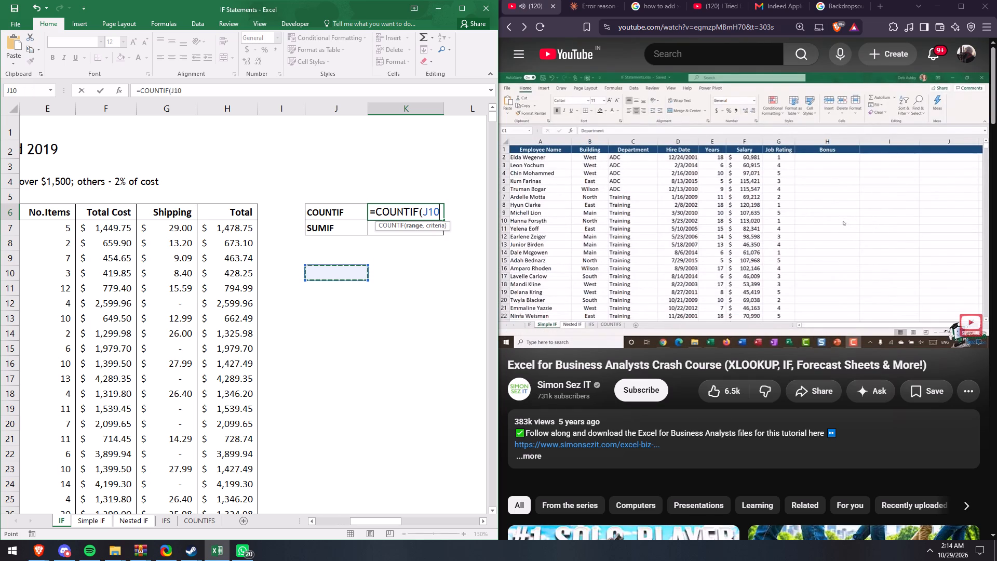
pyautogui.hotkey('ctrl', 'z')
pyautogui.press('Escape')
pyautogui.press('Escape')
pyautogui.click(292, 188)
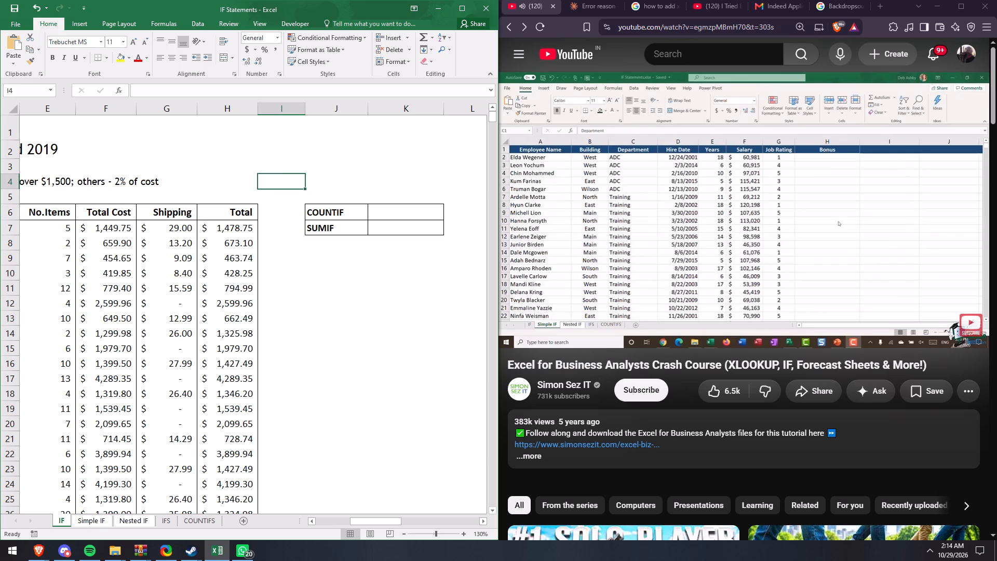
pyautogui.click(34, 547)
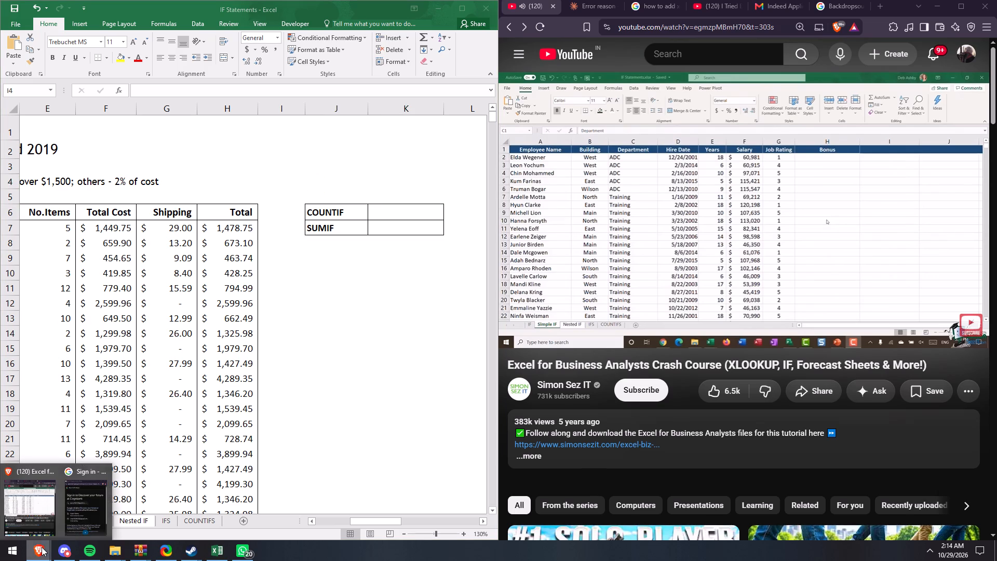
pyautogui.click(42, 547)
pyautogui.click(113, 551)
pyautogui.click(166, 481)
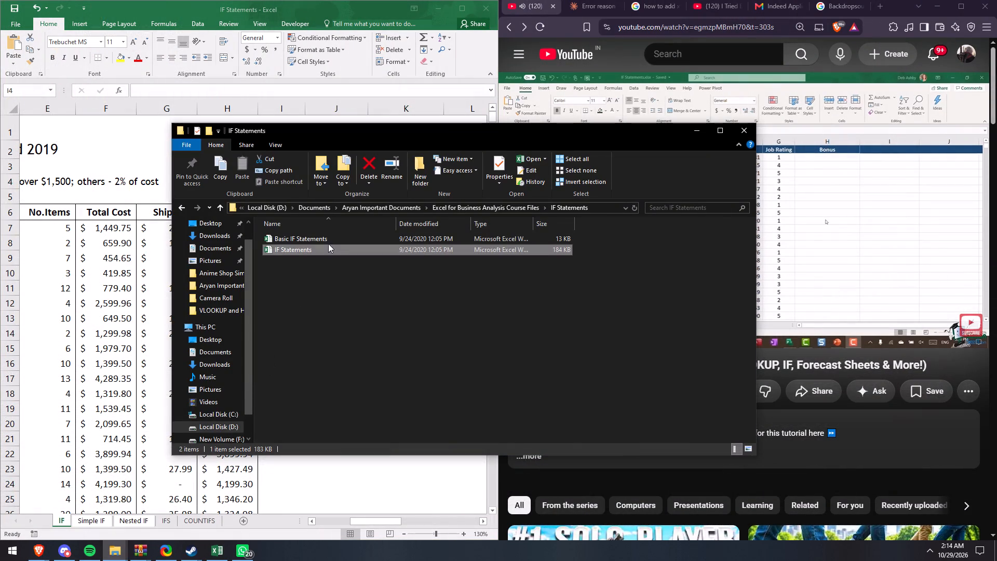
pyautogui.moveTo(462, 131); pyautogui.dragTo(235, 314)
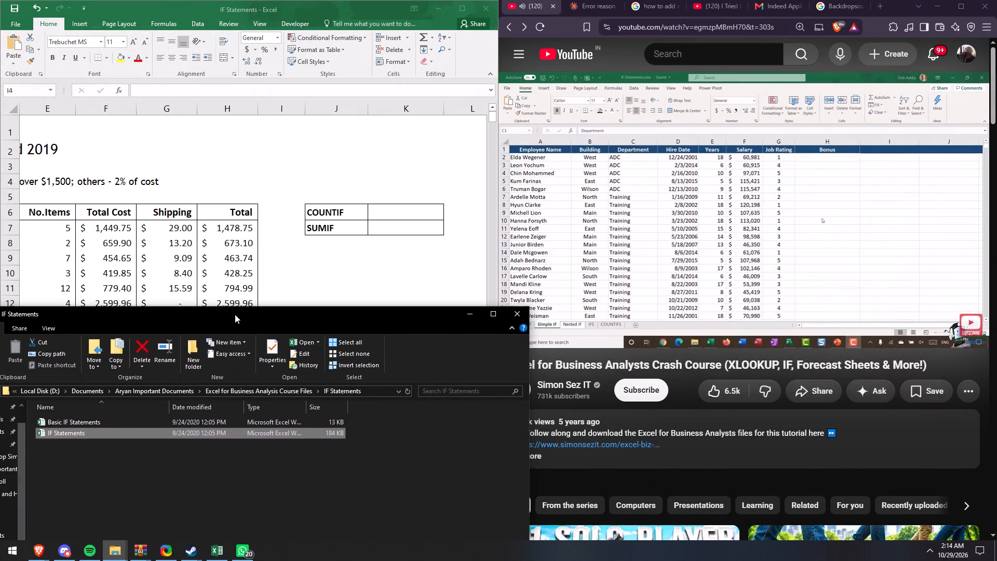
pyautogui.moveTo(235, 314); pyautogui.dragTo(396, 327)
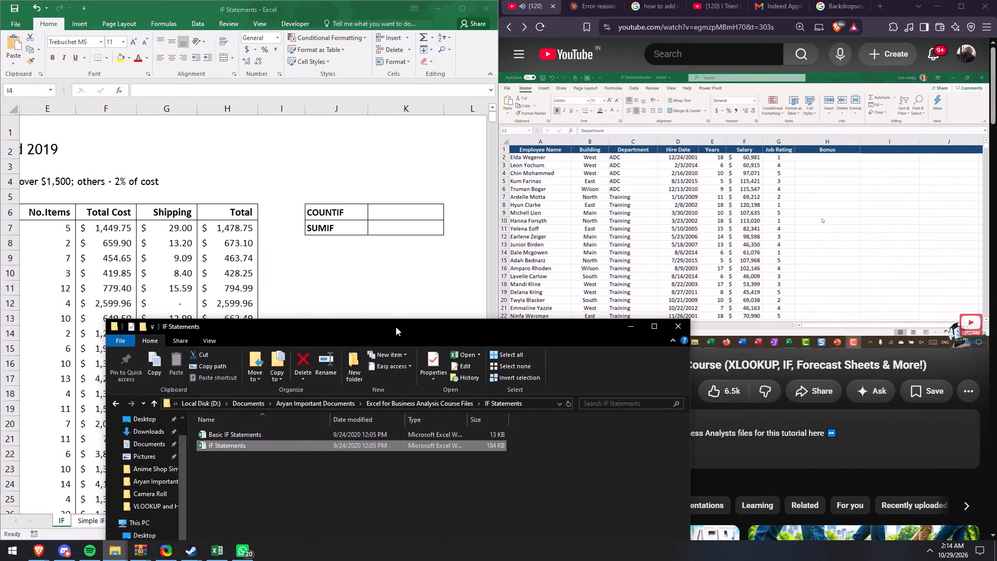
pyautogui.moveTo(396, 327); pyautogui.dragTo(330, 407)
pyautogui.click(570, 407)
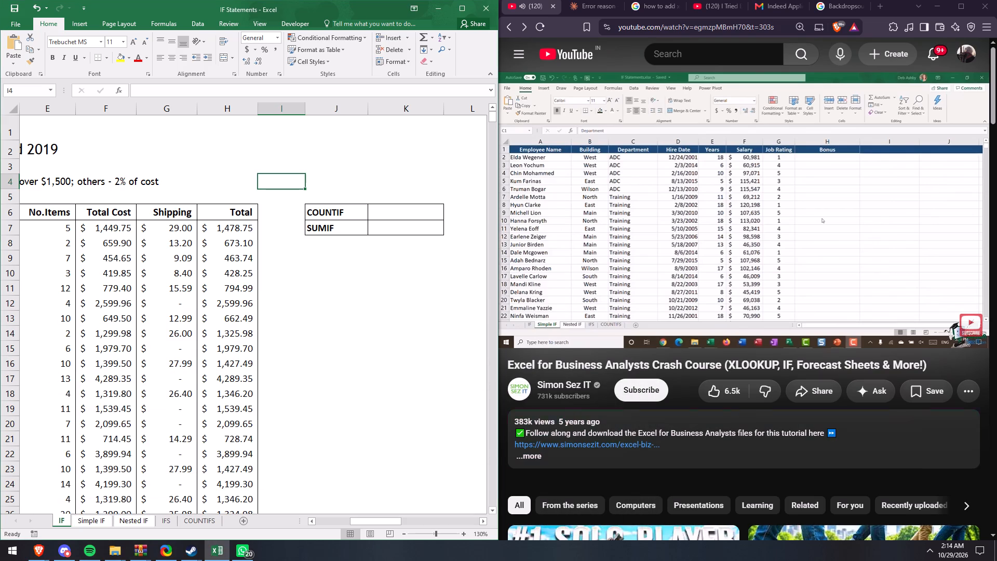
# Open the Simple IF sheet and examine the employee records and their columns from Employee Name to Bonus.
pyautogui.click(85, 520)
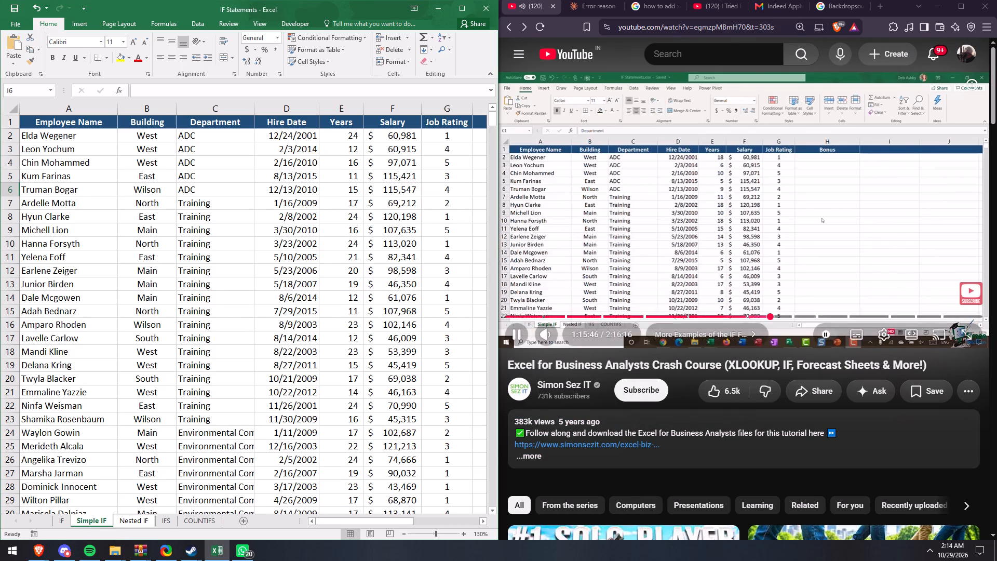
pyautogui.moveTo(364, 525); pyautogui.dragTo(406, 523)
pyautogui.moveTo(388, 520); pyautogui.dragTo(420, 521)
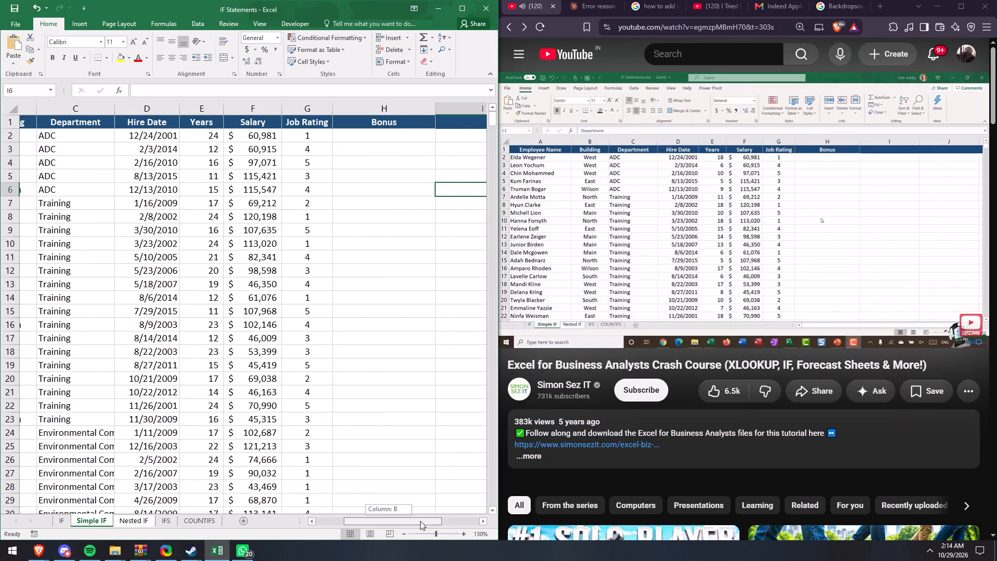
pyautogui.moveTo(420, 521); pyautogui.dragTo(303, 501)
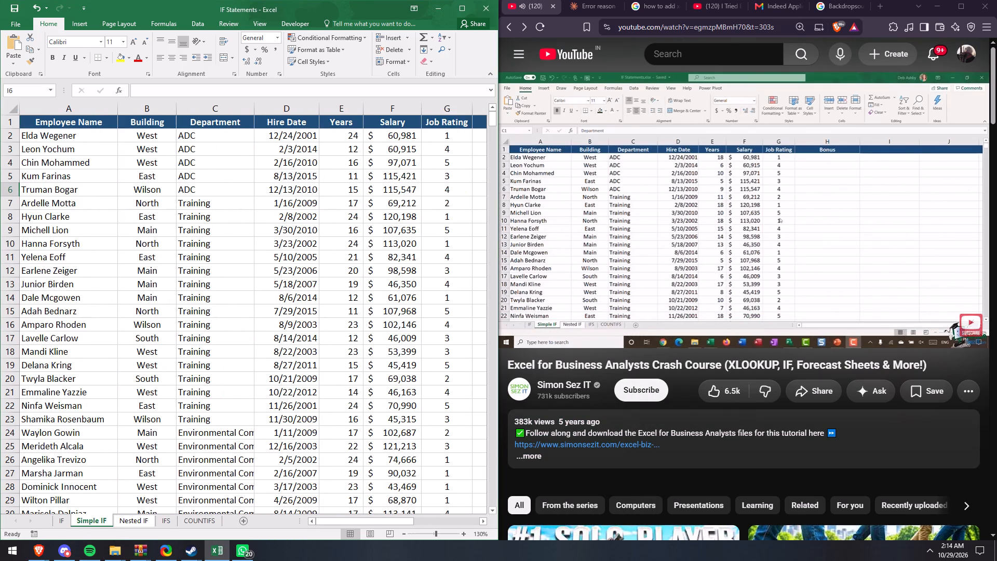
pyautogui.scroll(-4, 258, 451)
pyautogui.scroll(-20, 258, 450)
pyautogui.scroll(-2, 258, 450)
pyautogui.moveTo(493, 163); pyautogui.dragTo(497, 192)
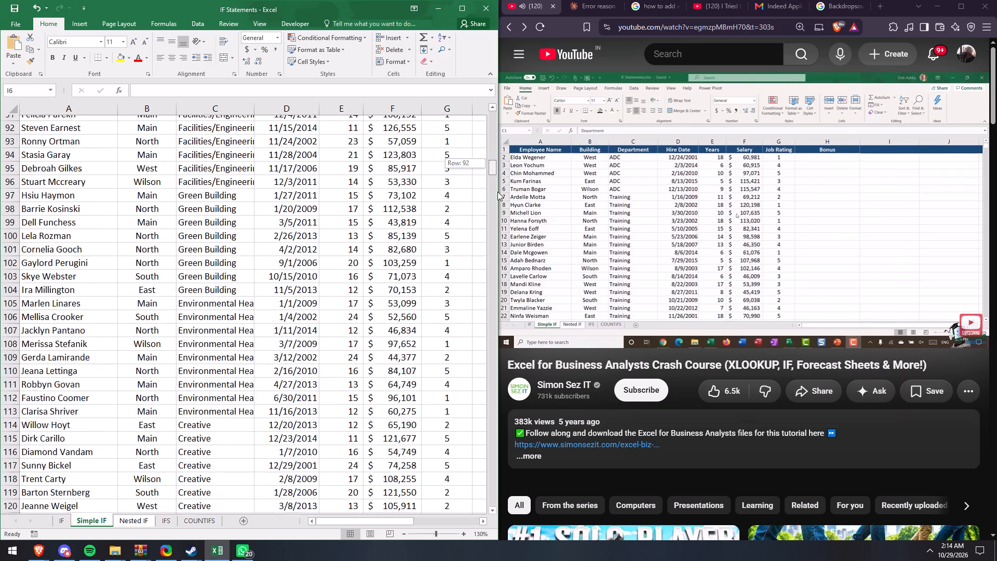
pyautogui.moveTo(497, 192); pyautogui.dragTo(463, 129)
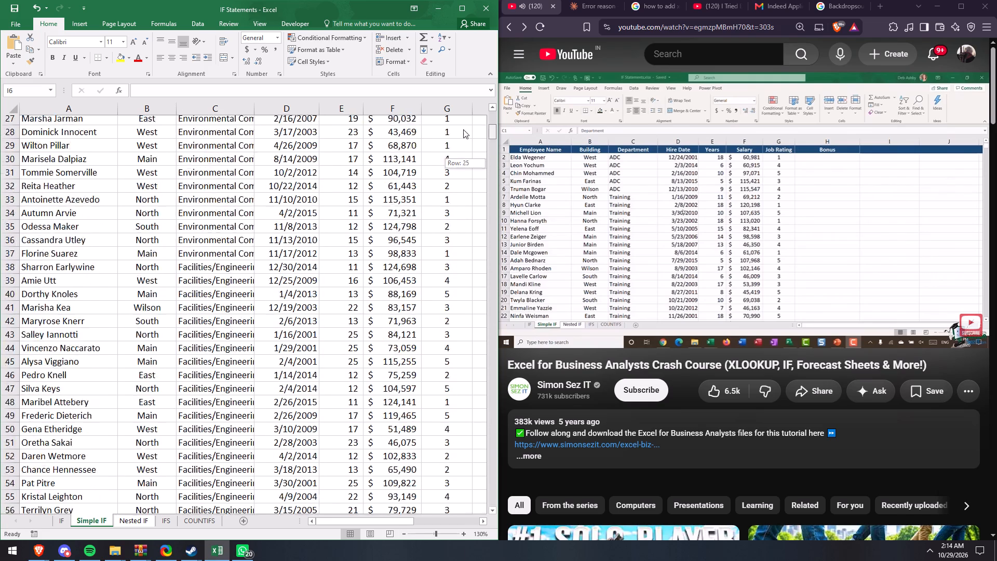
pyautogui.moveTo(463, 129); pyautogui.dragTo(467, 106)
pyautogui.moveTo(396, 525); pyautogui.dragTo(438, 514)
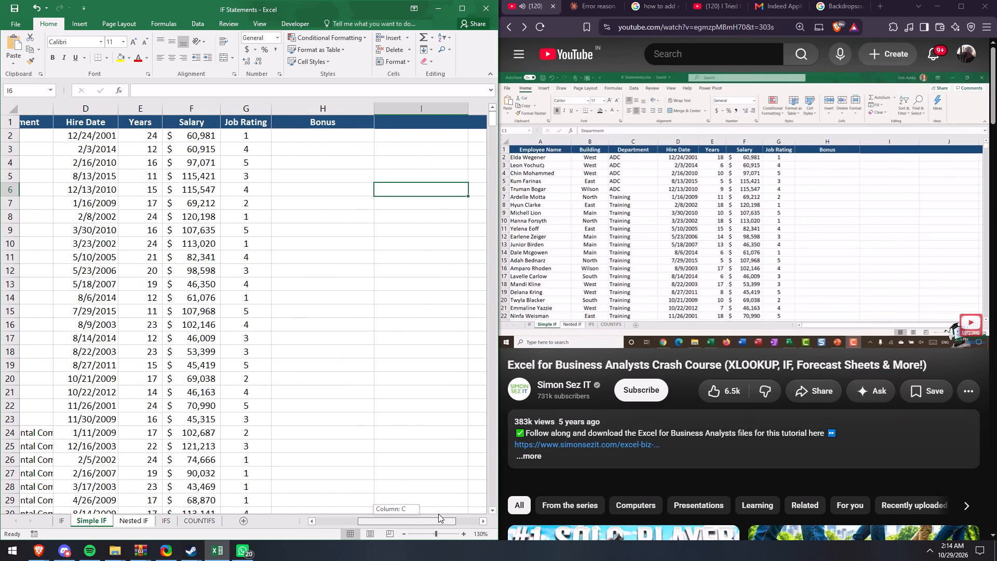
pyautogui.moveTo(438, 514); pyautogui.dragTo(406, 511)
pyautogui.click(409, 129)
pyautogui.click(413, 124)
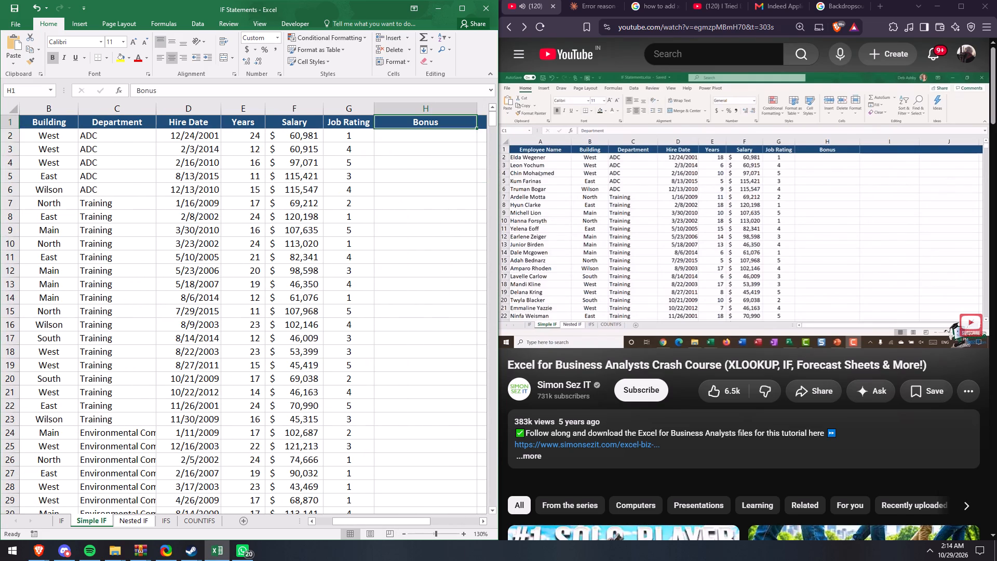
pyautogui.moveTo(392, 523); pyautogui.dragTo(321, 524)
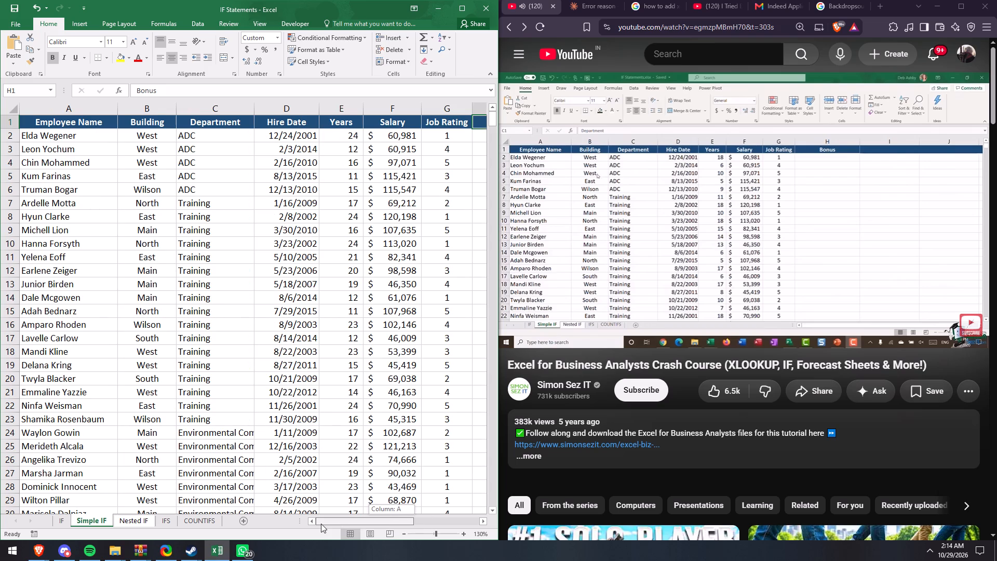
pyautogui.moveTo(321, 524); pyautogui.dragTo(414, 521)
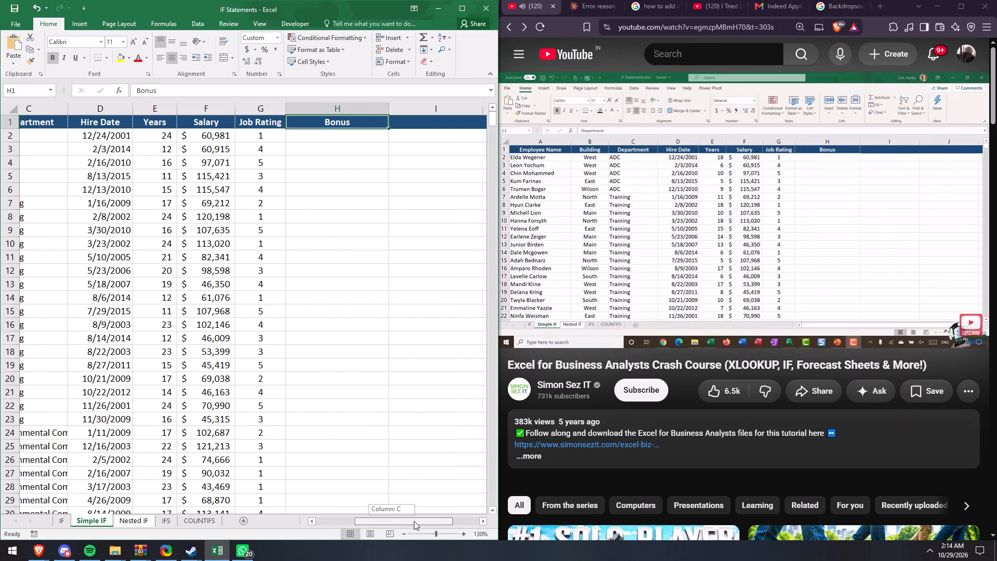
pyautogui.moveTo(414, 521); pyautogui.dragTo(399, 517)
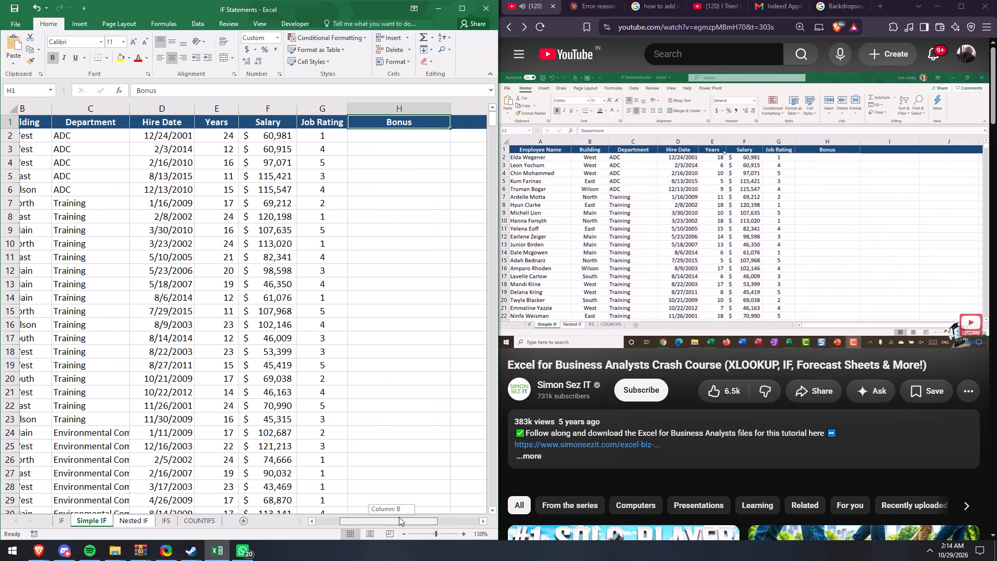
pyautogui.moveTo(399, 517); pyautogui.dragTo(399, 515)
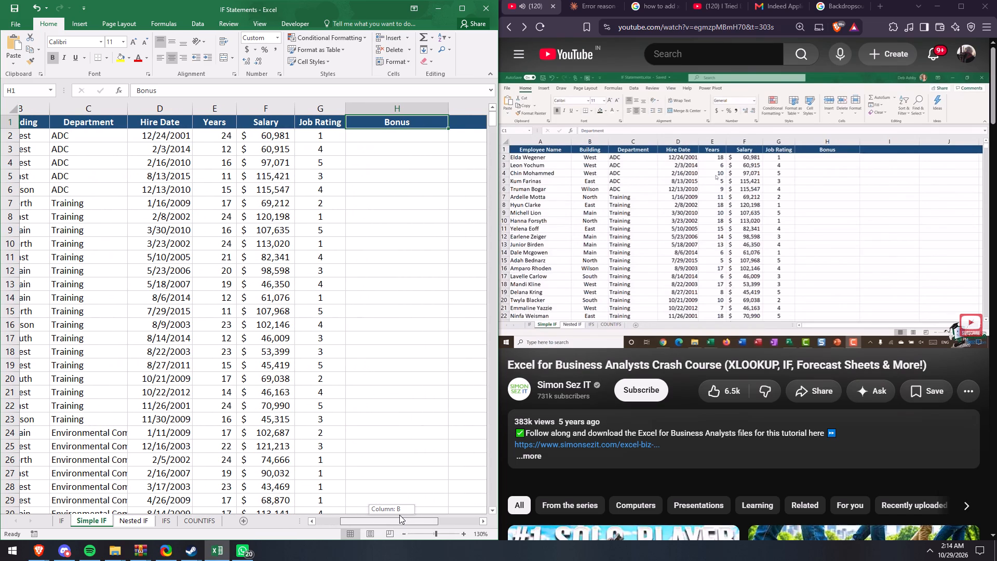
pyautogui.moveTo(399, 515); pyautogui.dragTo(411, 517)
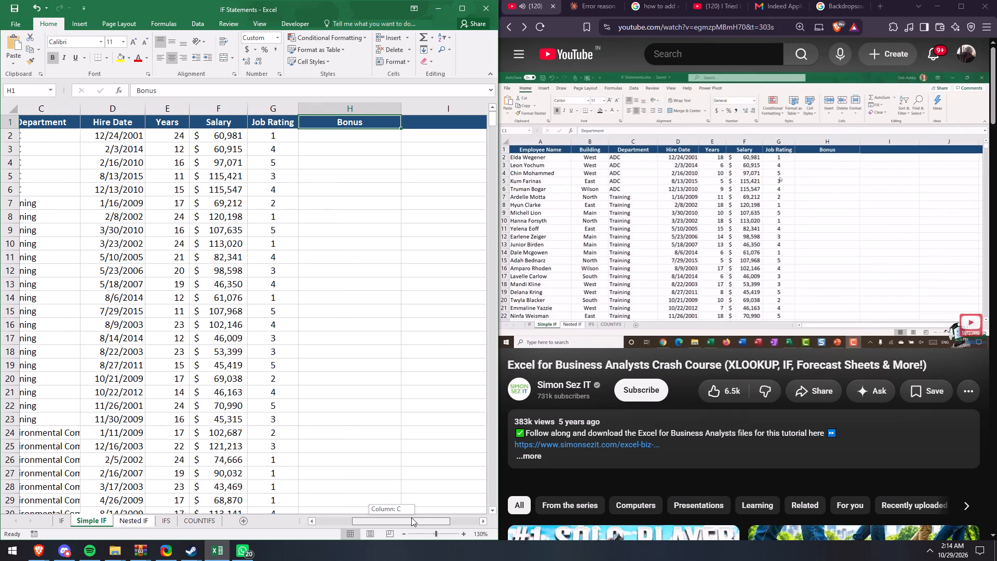
pyautogui.moveTo(411, 517); pyautogui.dragTo(410, 518)
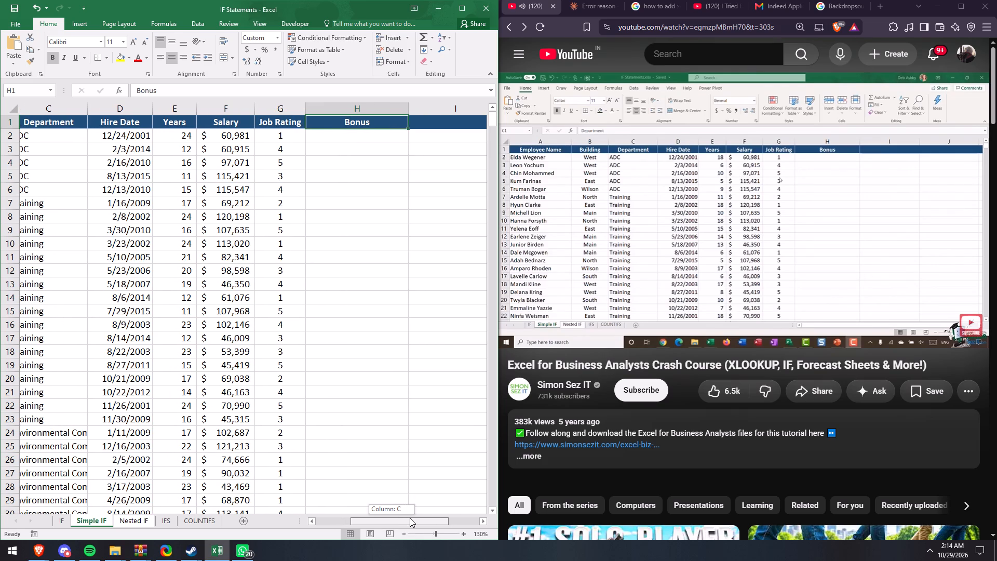
pyautogui.moveTo(410, 518); pyautogui.dragTo(410, 517)
pyautogui.moveTo(410, 517); pyautogui.dragTo(409, 514)
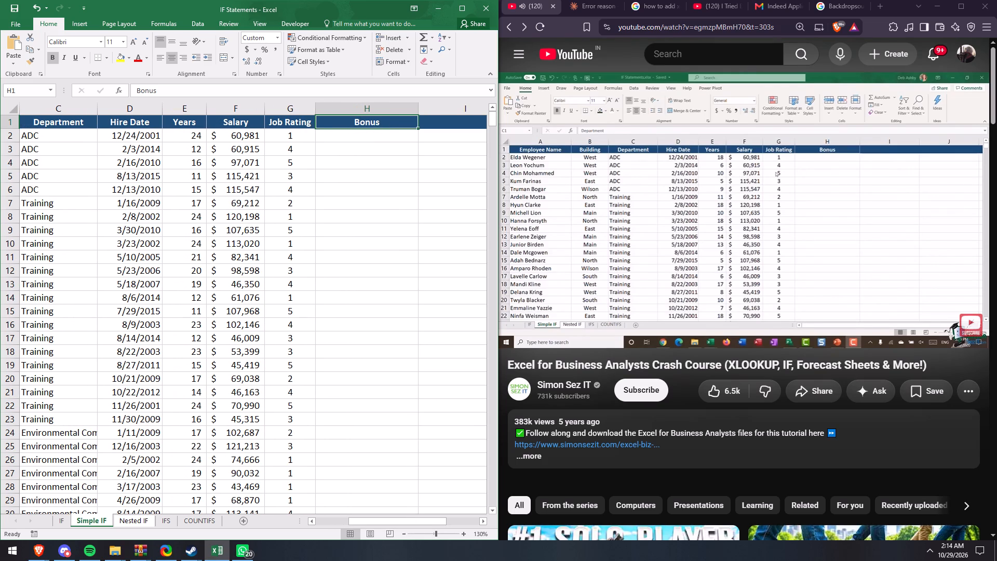
# Start an IF formula in Bonus cell H2 with the logical test G2=5 on the job rating.
pyautogui.doubleClick(356, 137)
pyautogui.write('=SIMP')
pyautogui.press('BackSpace')
pyautogui.press('BackSpace')
pyautogui.press('BackSpace')
pyautogui.press('BackSpace')
pyautogui.write('IF')
pyautogui.press('Tab')
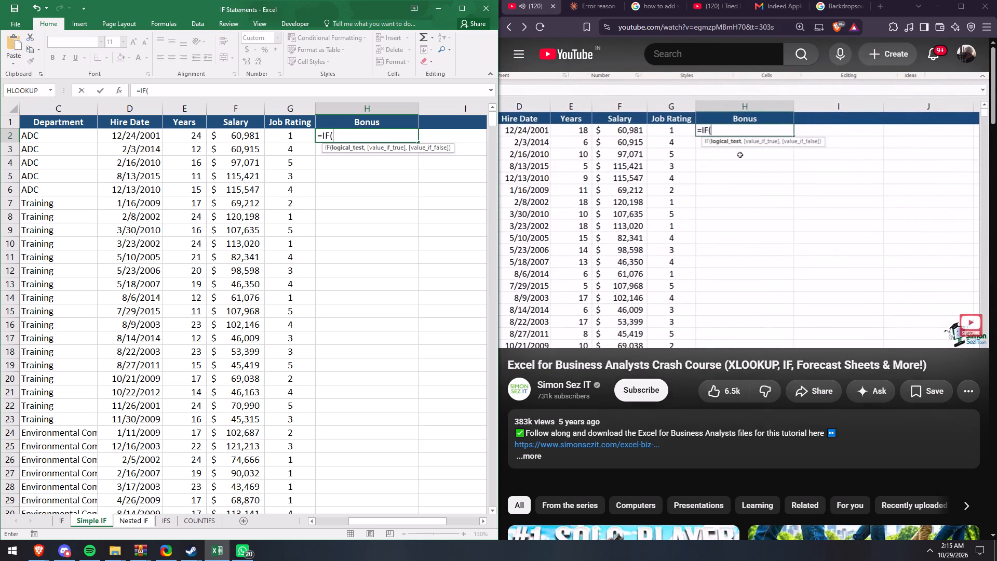
pyautogui.click(297, 131)
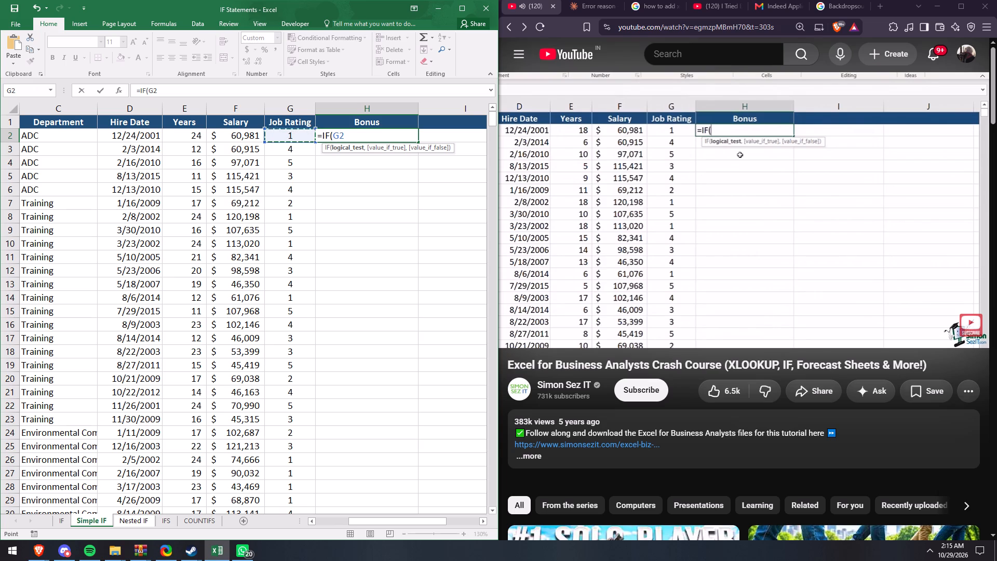
pyautogui.press('=')
pyautogui.press('5')
pyautogui.press(',')
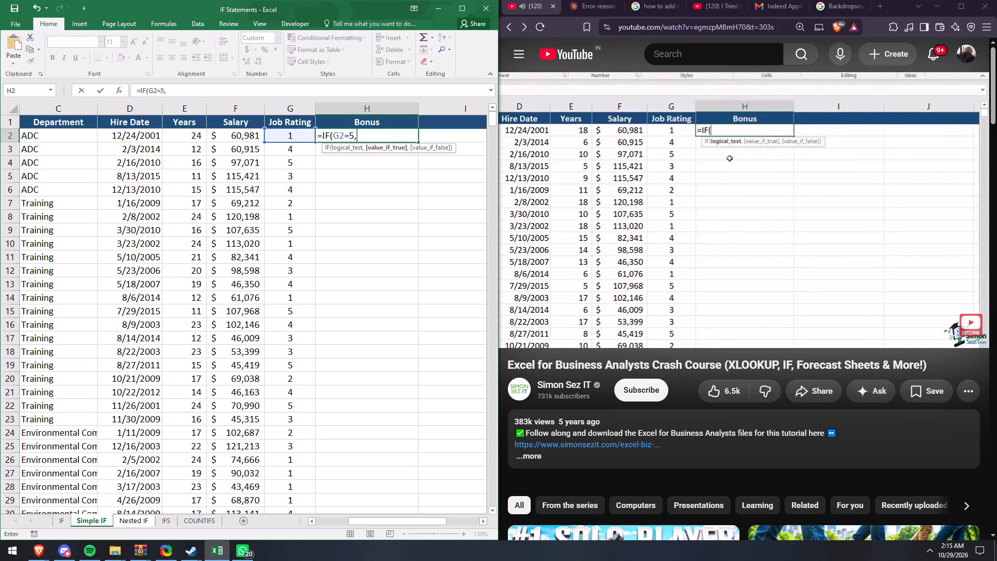
# Set the H2 formula's value-if-true argument to 8% of the salary, F2*8%, followed by a comma for the next argument.
pyautogui.press('space')
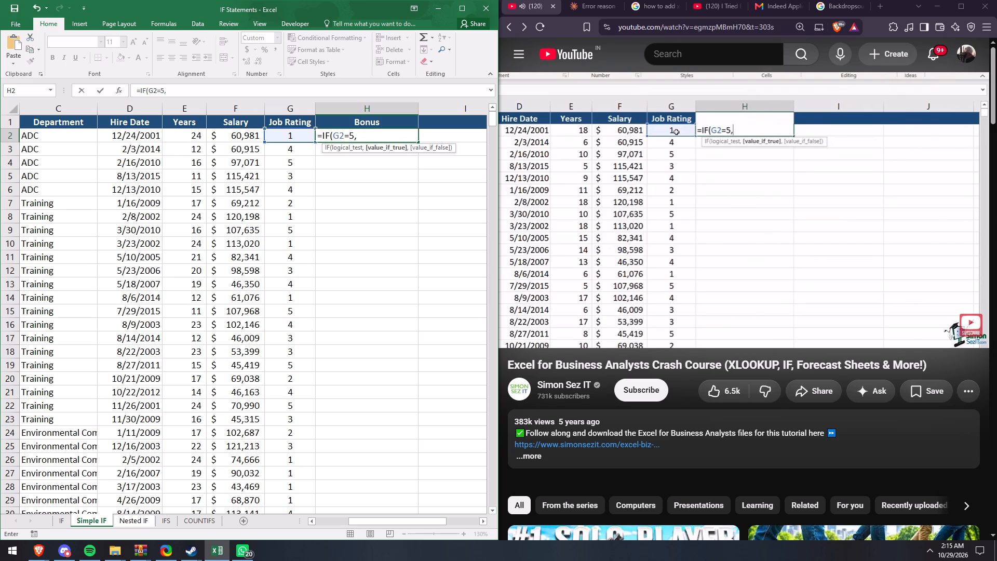
pyautogui.press('BackSpace')
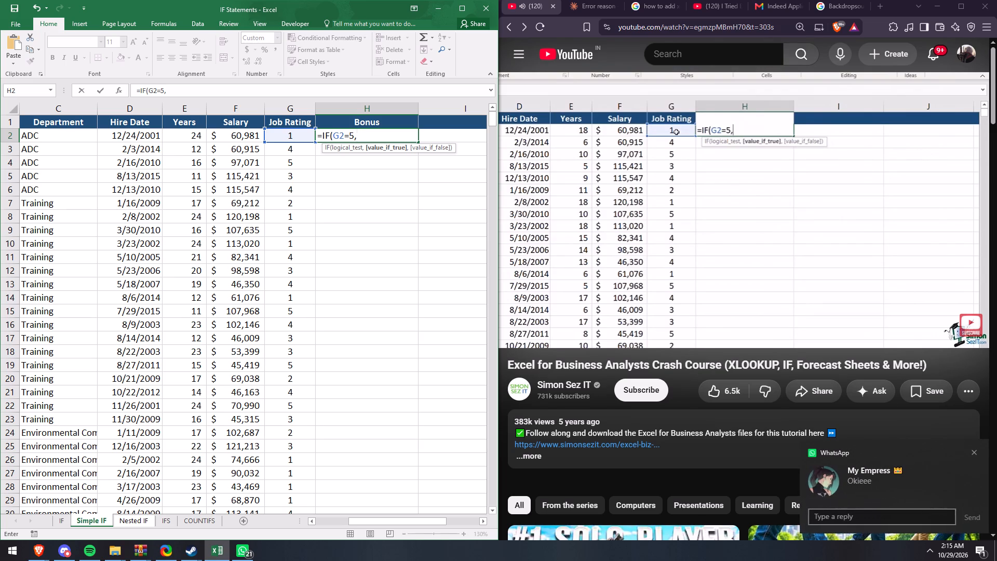
pyautogui.press('space')
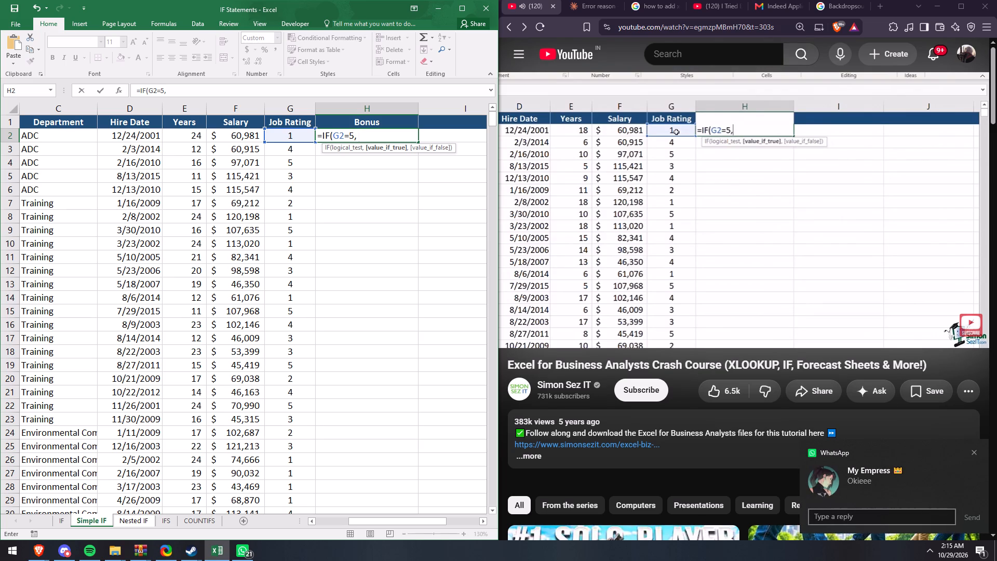
pyautogui.click(236, 135)
pyautogui.hotkey('shift', '*')
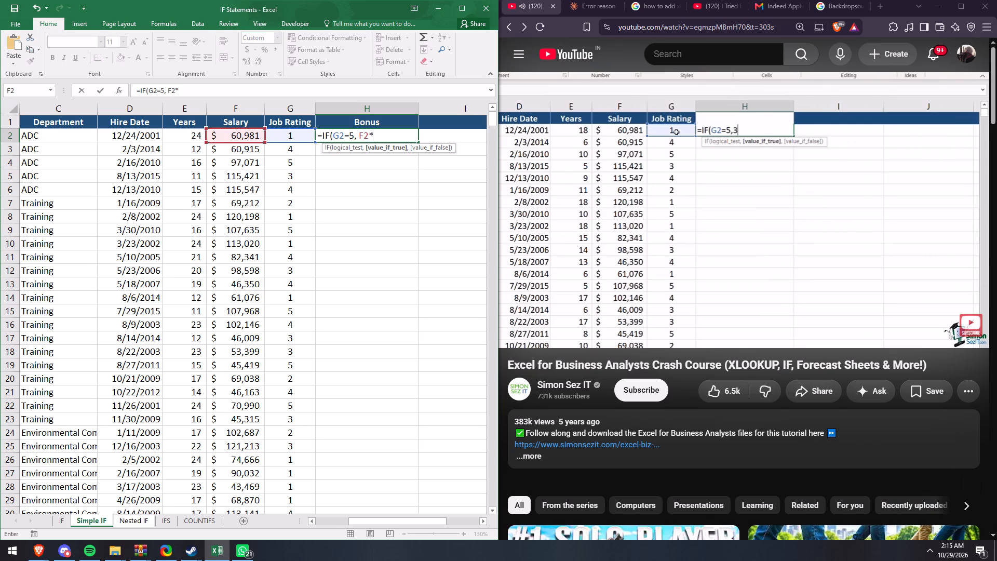
pyautogui.press('8')
pyautogui.press('BackSpace')
pyautogui.write('5%')
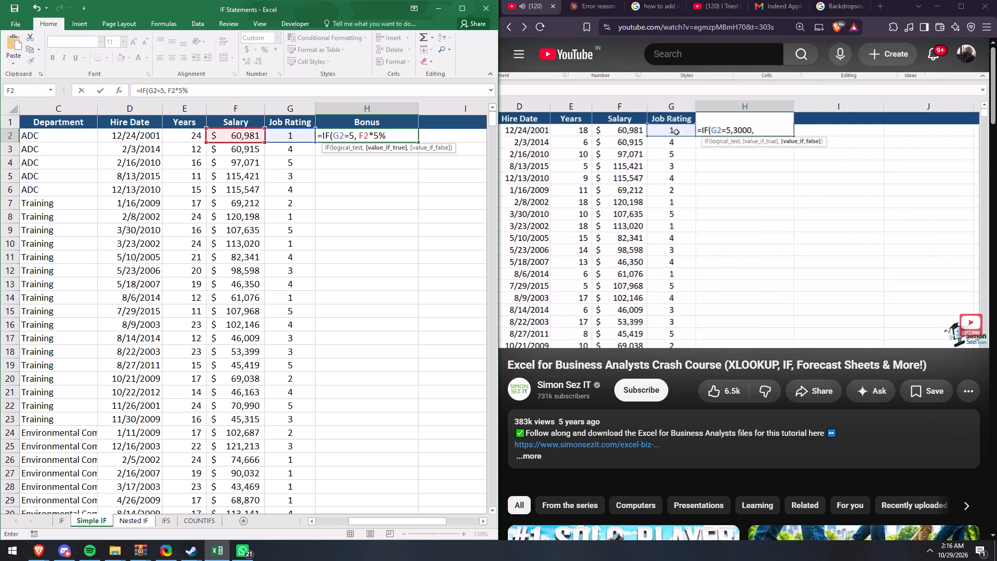
pyautogui.press(',')
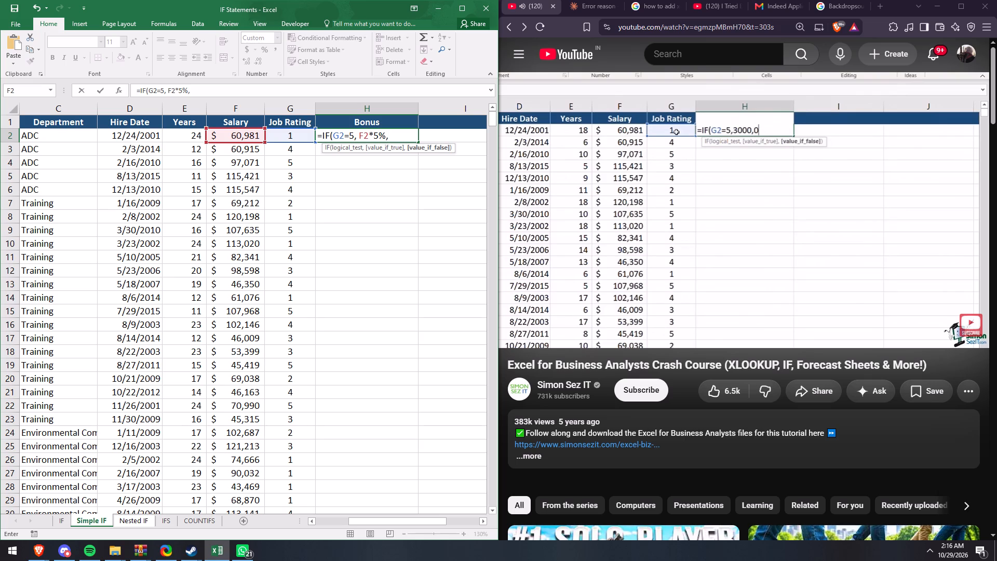
pyautogui.press('space')
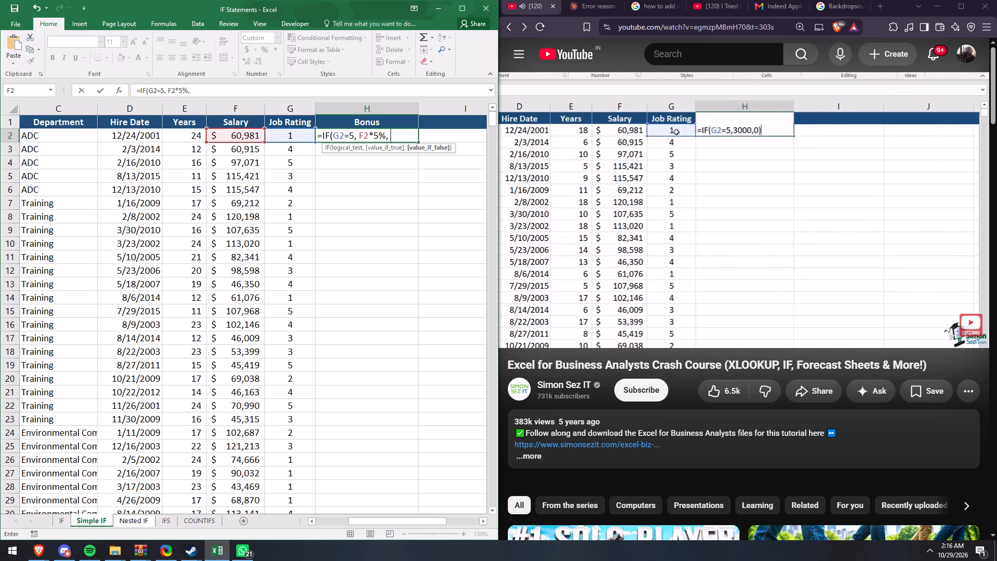
pyautogui.moveTo(379, 135); pyautogui.dragTo(375, 130)
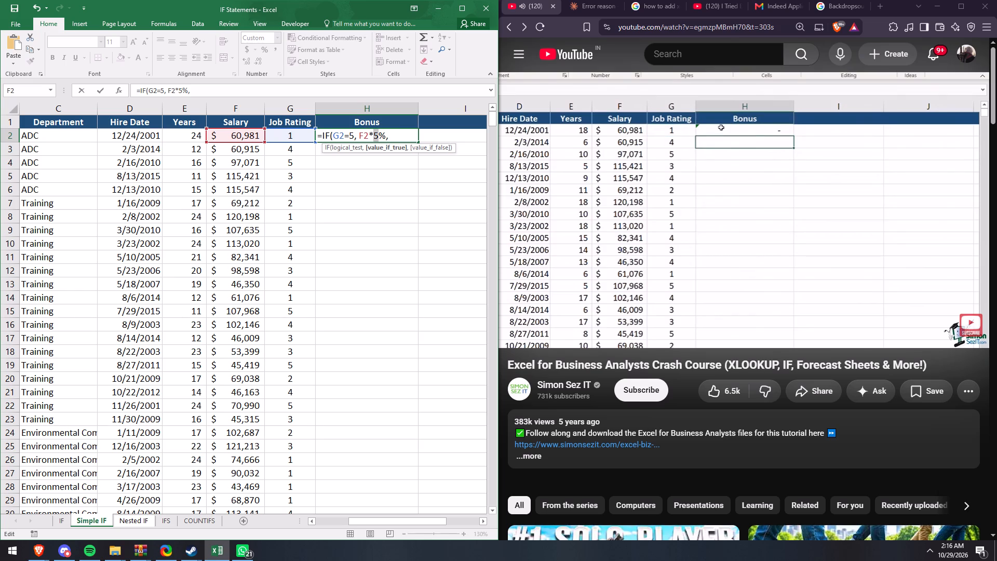
pyautogui.press('8')
# Begin the H2 formula's value-if-false argument by multiplying the salary reference, F2*.
pyautogui.click(402, 132)
pyautogui.write('F2')
pyautogui.hotkey('shift', '*')
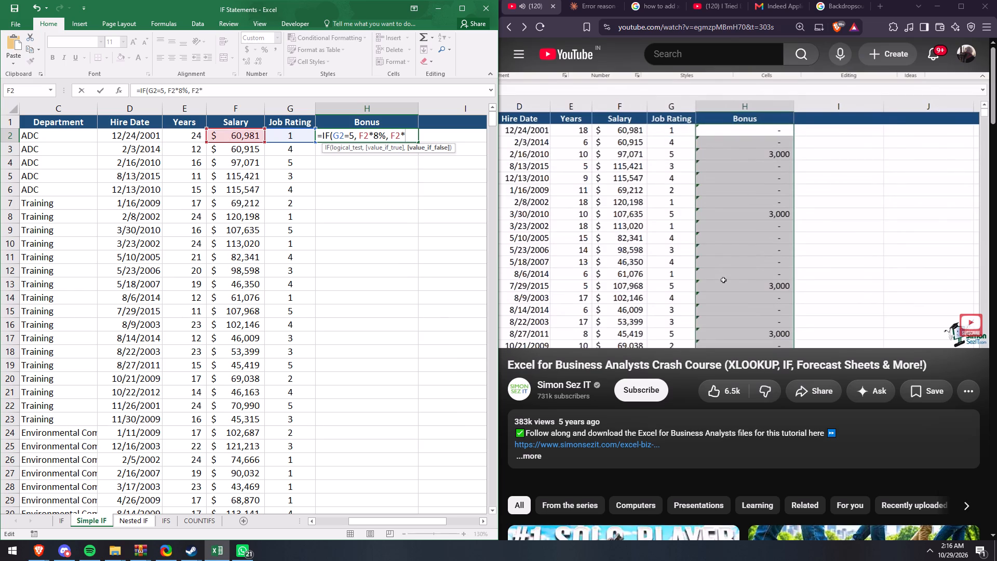
# Change the logical test in the H2 bonus formula to G2>=4.
pyautogui.click(349, 135)
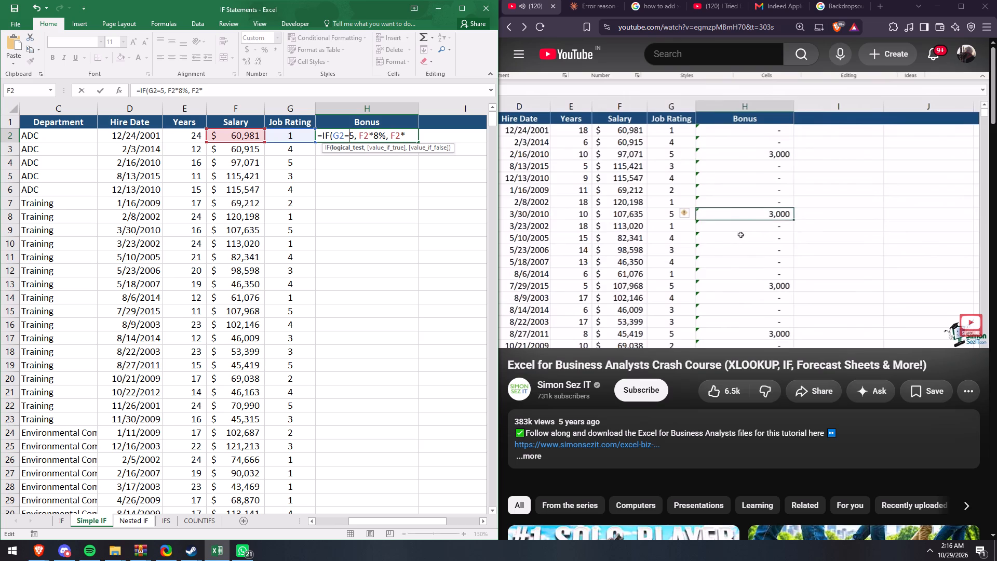
pyautogui.press('BackSpace')
pyautogui.hotkey('shift', '>')
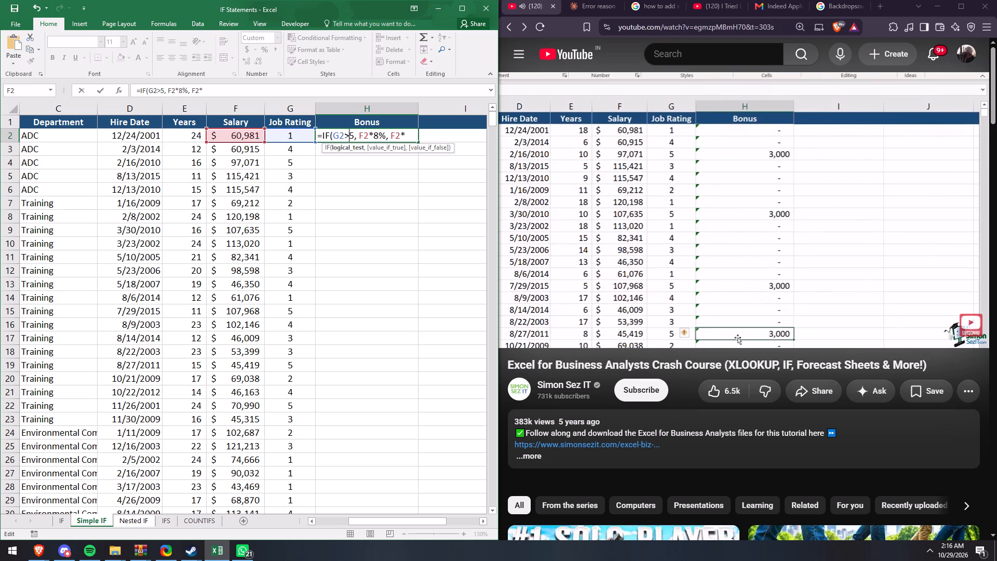
pyautogui.press('=')
pyautogui.press('Right')
pyautogui.press('BackSpace')
pyautogui.press('4')
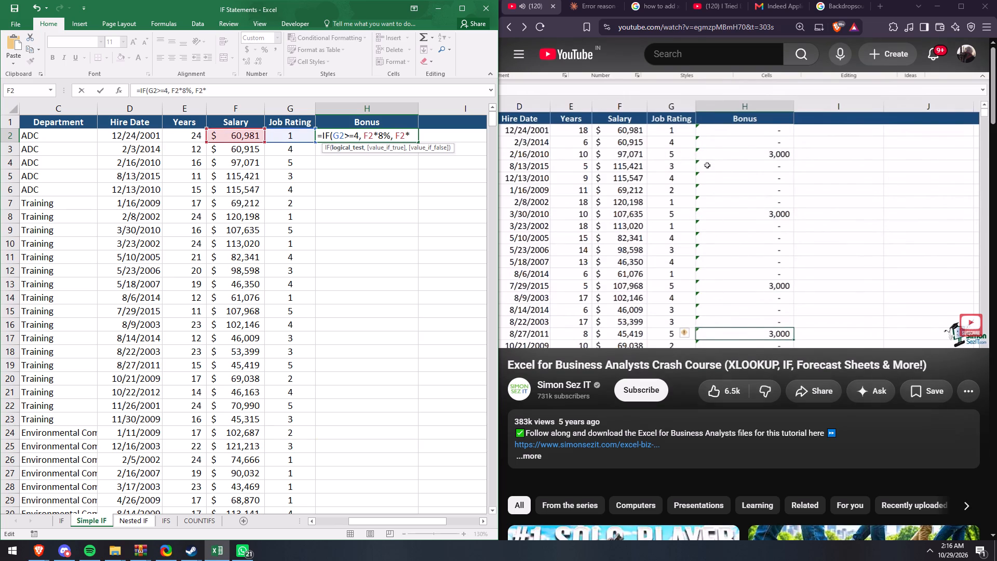
# Complete the H2 formula's value-if-false argument with 3% of the salary, close the parenthesis and enter the formula.
pyautogui.click(414, 133)
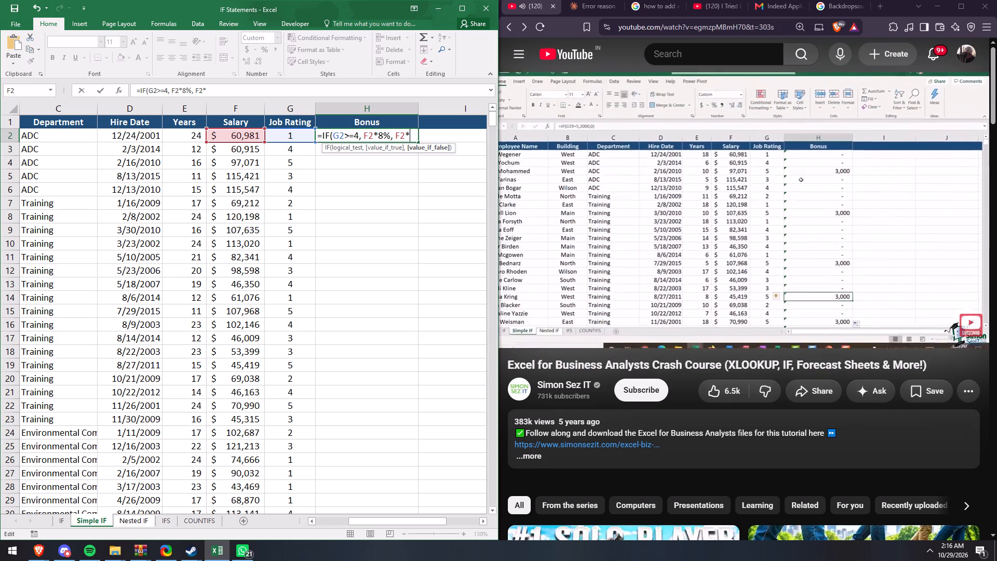
pyautogui.write('3%')
pyautogui.hotkey('shift', ')')
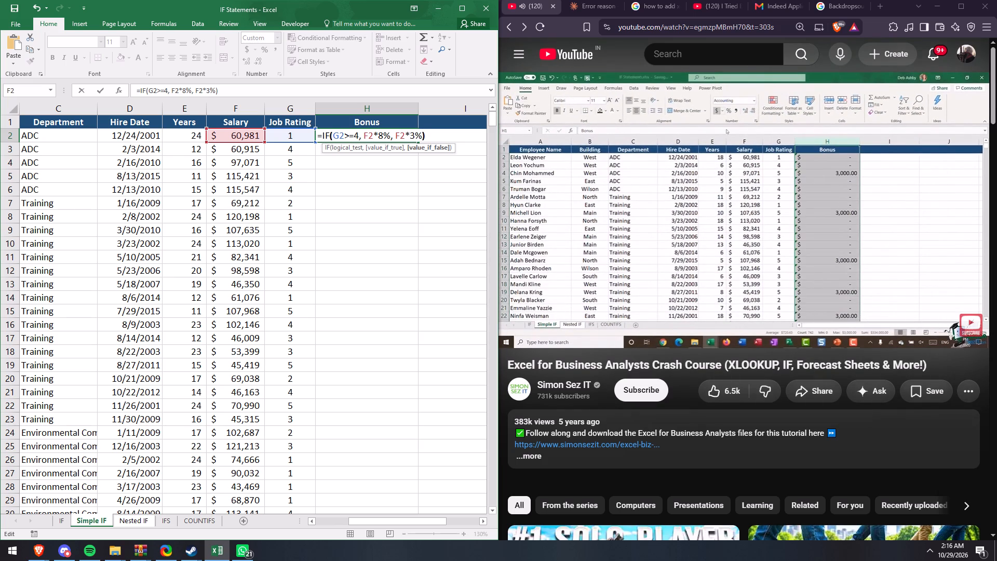
pyautogui.press('Return')
# Format the bonus in cell H2 as Currency.
pyautogui.click(384, 138)
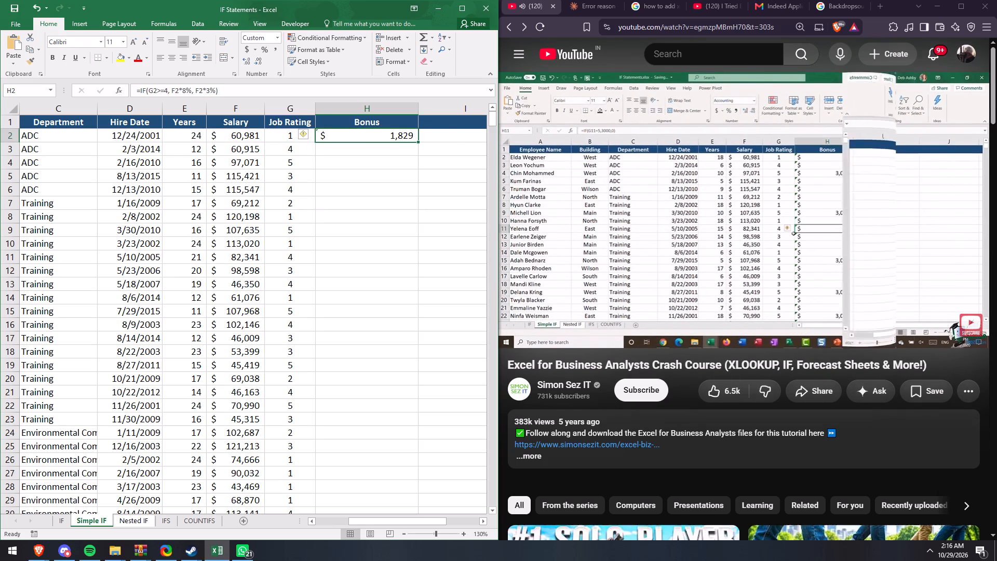
pyautogui.click(275, 38)
pyautogui.moveTo(287, 101); pyautogui.dragTo(292, 123)
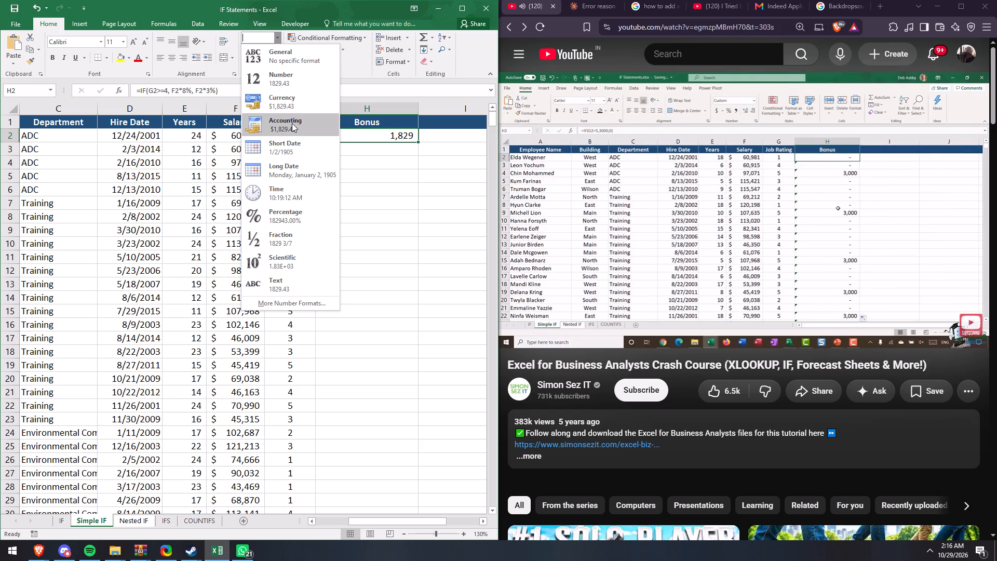
pyautogui.moveTo(292, 123); pyautogui.dragTo(297, 110)
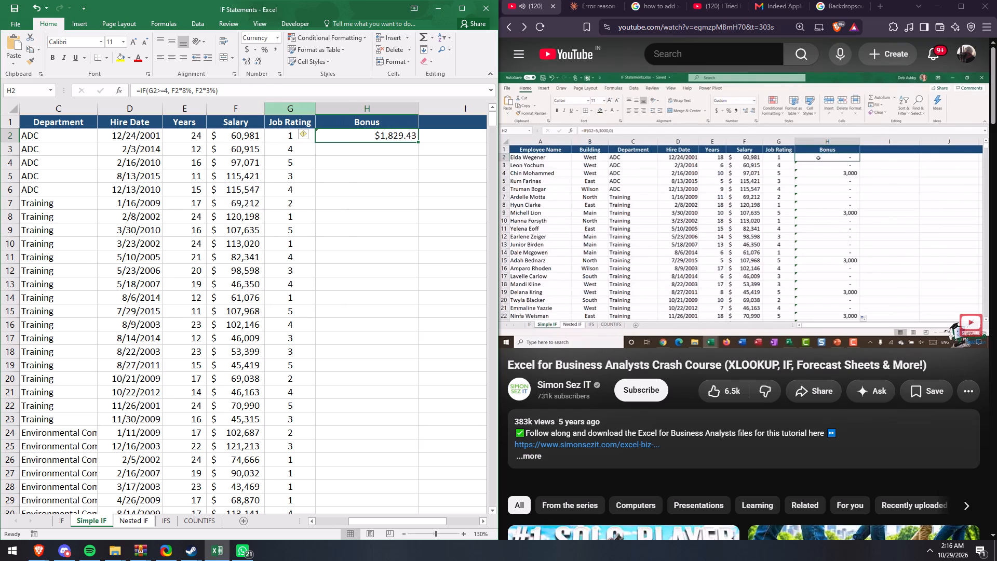
# Fill the H2 bonus formula down the Bonus column for all employees.
pyautogui.click(412, 144)
pyautogui.click(413, 136)
pyautogui.doubleClick(417, 140)
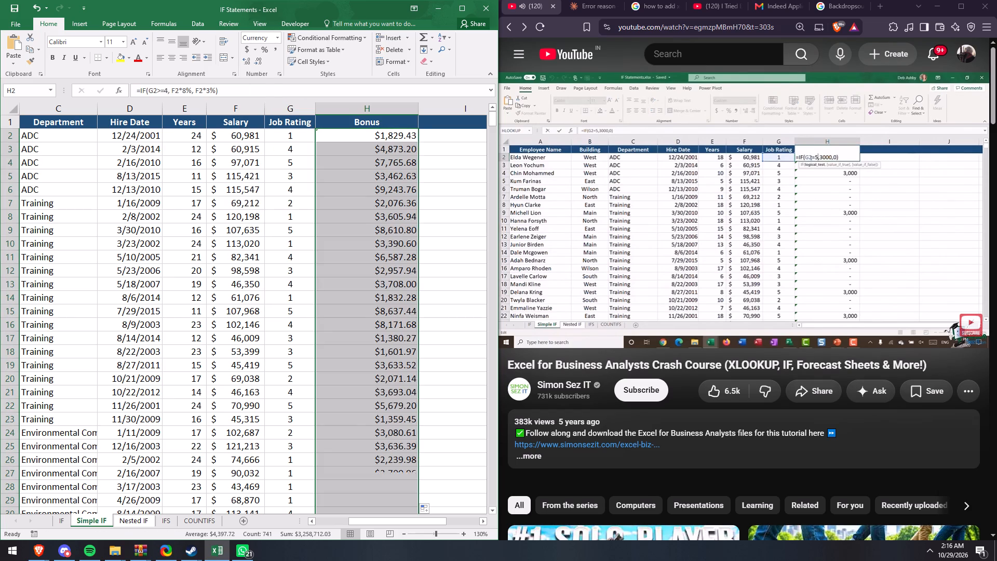
# Examine the IF formulas in Bonus cells H2 and H3 and the error-checking options offered for them.
pyautogui.click(275, 138)
pyautogui.click(362, 144)
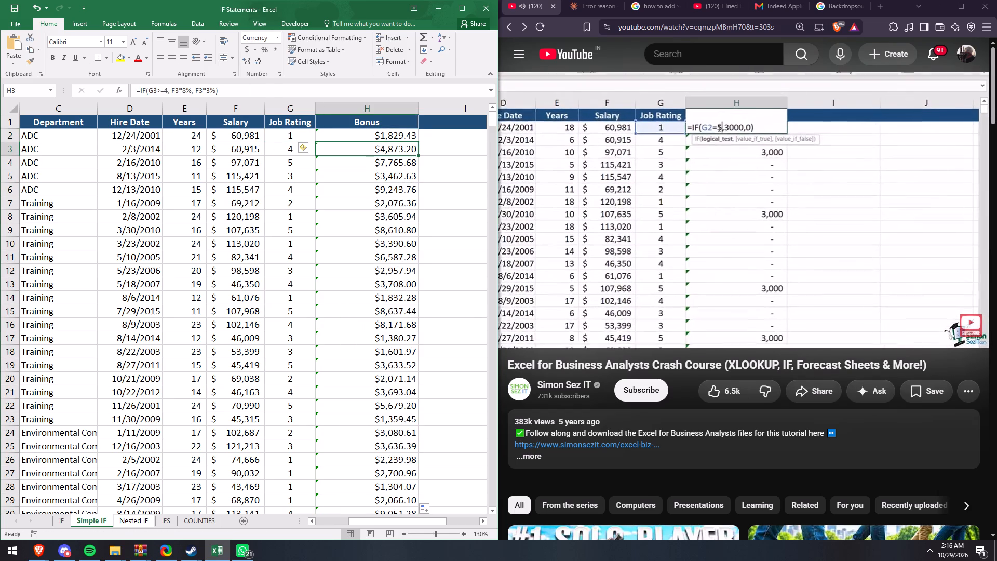
pyautogui.click(320, 133)
pyautogui.click(304, 132)
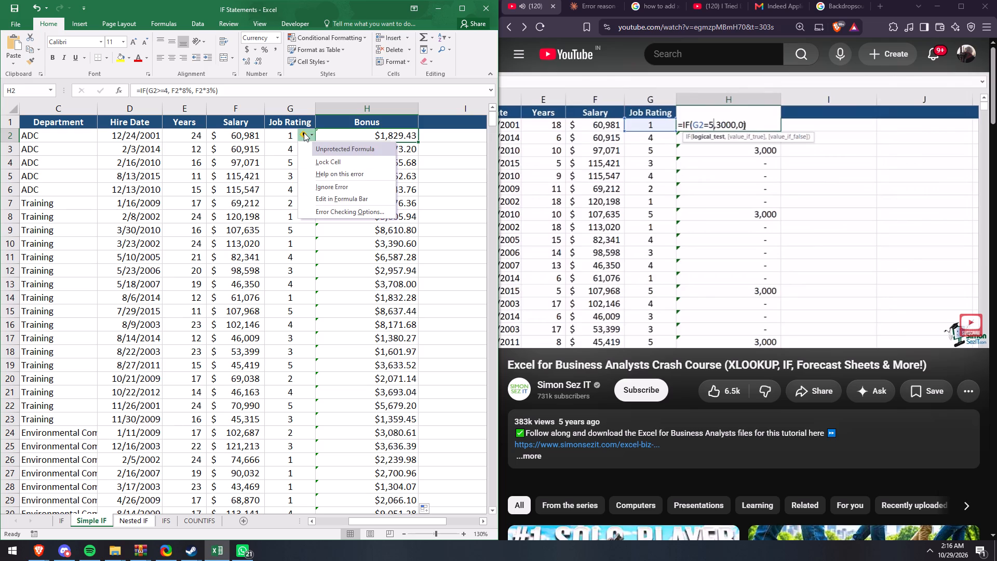
pyautogui.click(304, 132)
pyautogui.doubleClick(392, 132)
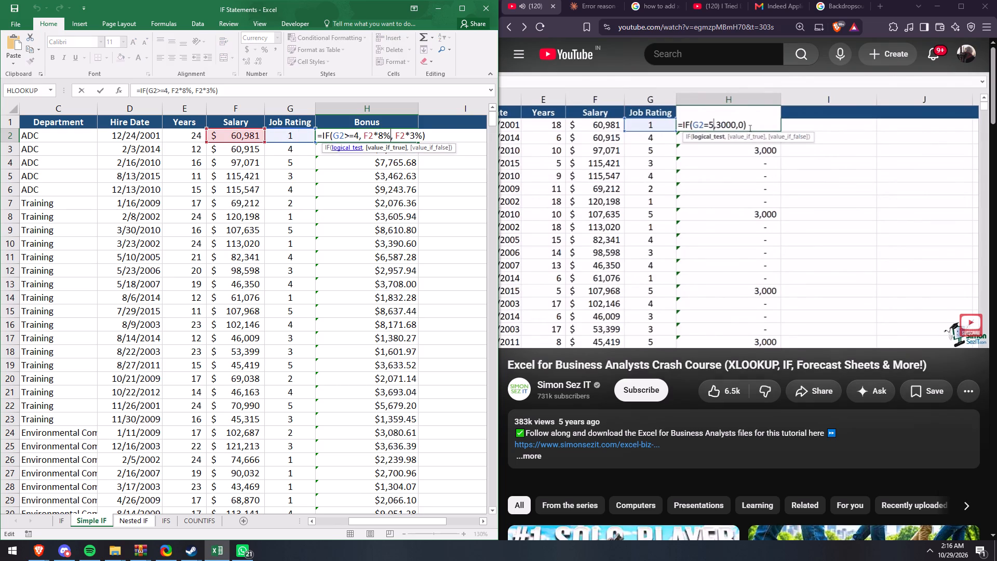
pyautogui.press('Escape')
pyautogui.click(395, 150)
pyautogui.doubleClick(376, 148)
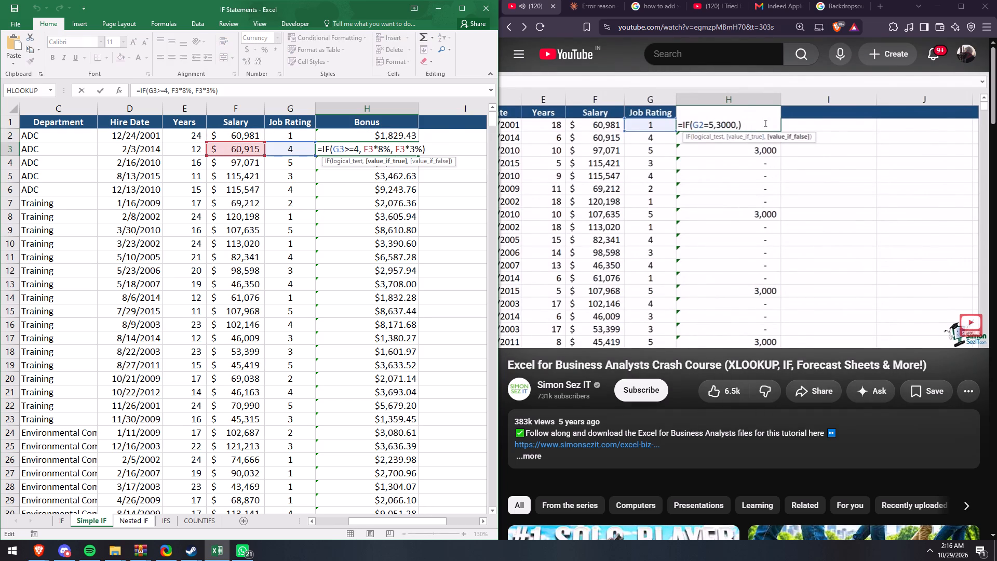
pyautogui.press('Escape')
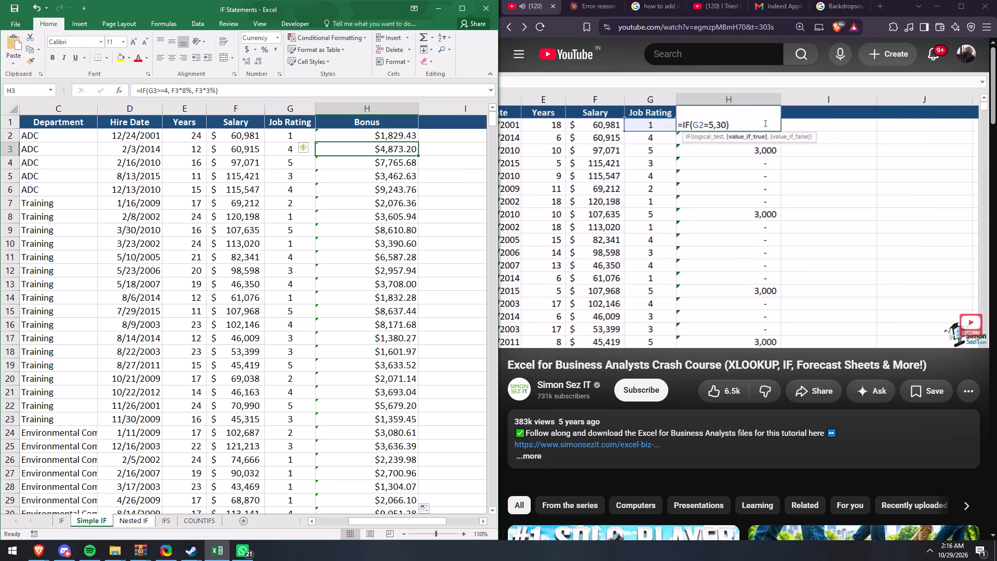
pyautogui.click(304, 147)
pyautogui.click(454, 165)
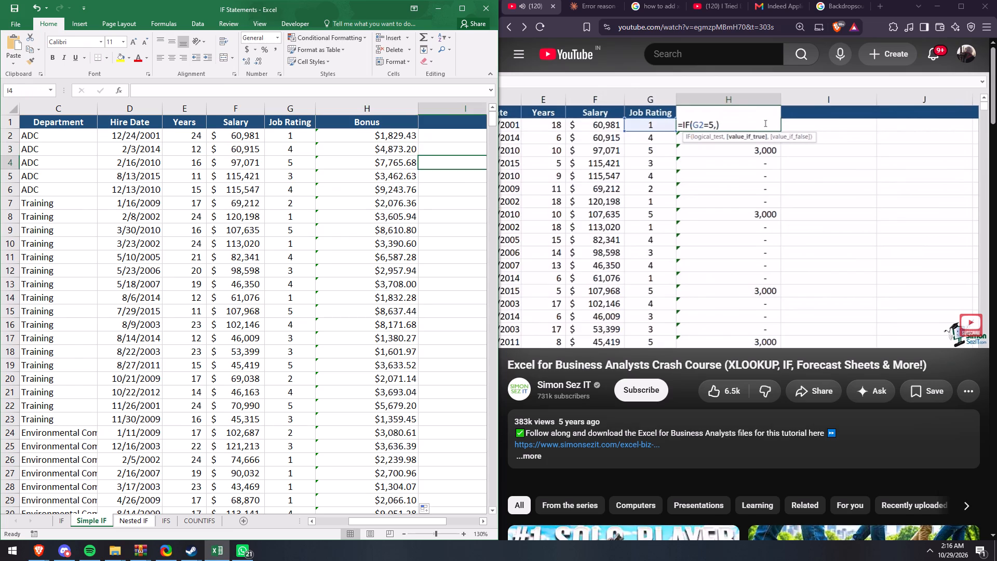
pyautogui.scroll(-8, 390, 245)
pyautogui.scroll(16, 389, 277)
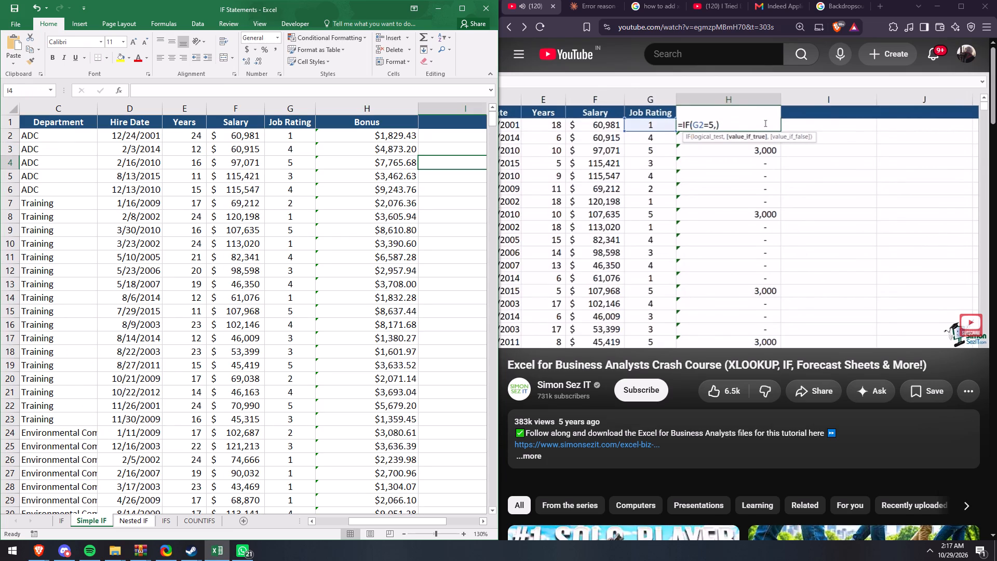
pyautogui.scroll(11, 387, 286)
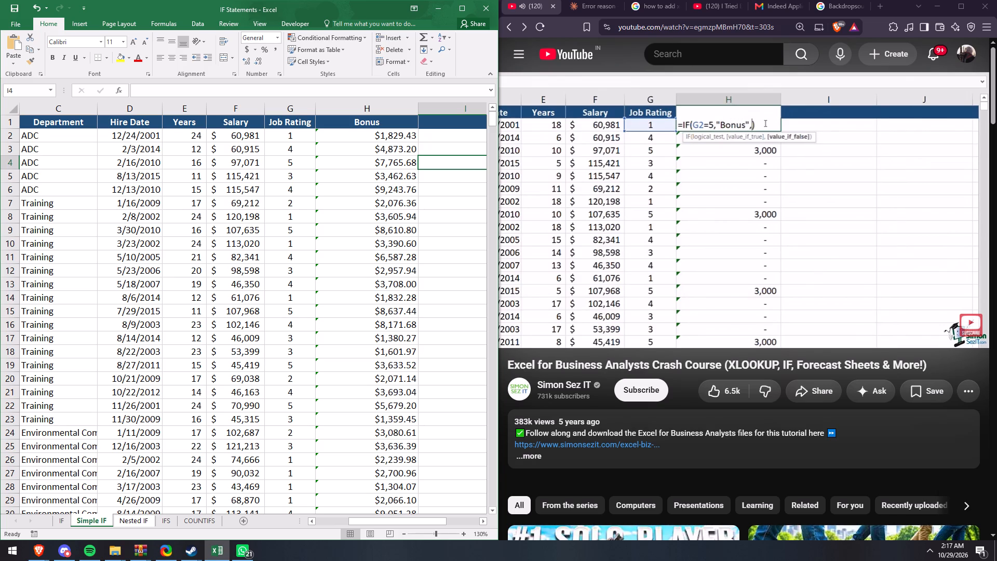
# Examine the error-checking options for Bonus cell H22 and open its formula for editing without changing it.
pyautogui.click(320, 405)
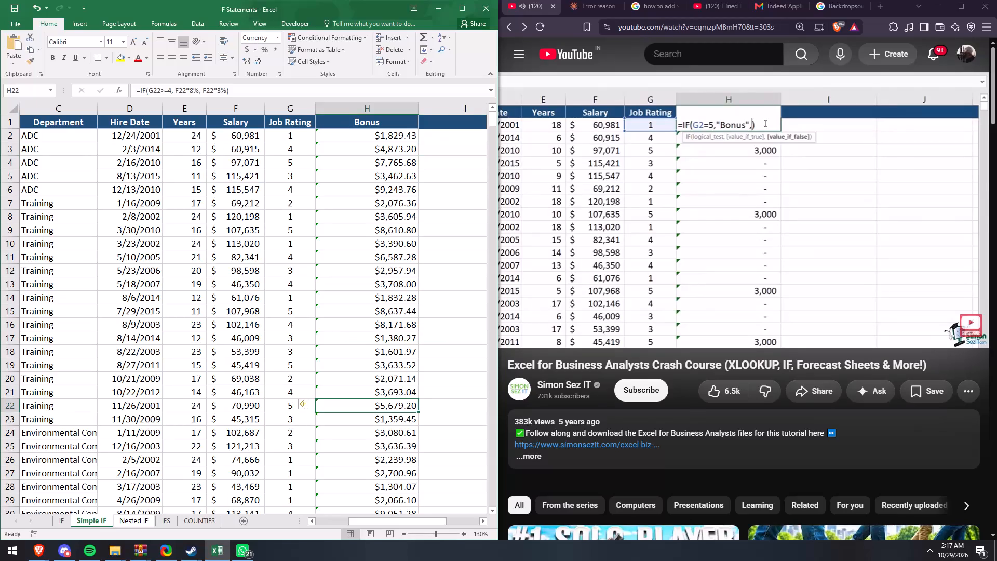
pyautogui.click(308, 403)
pyautogui.click(330, 405)
pyautogui.click(301, 405)
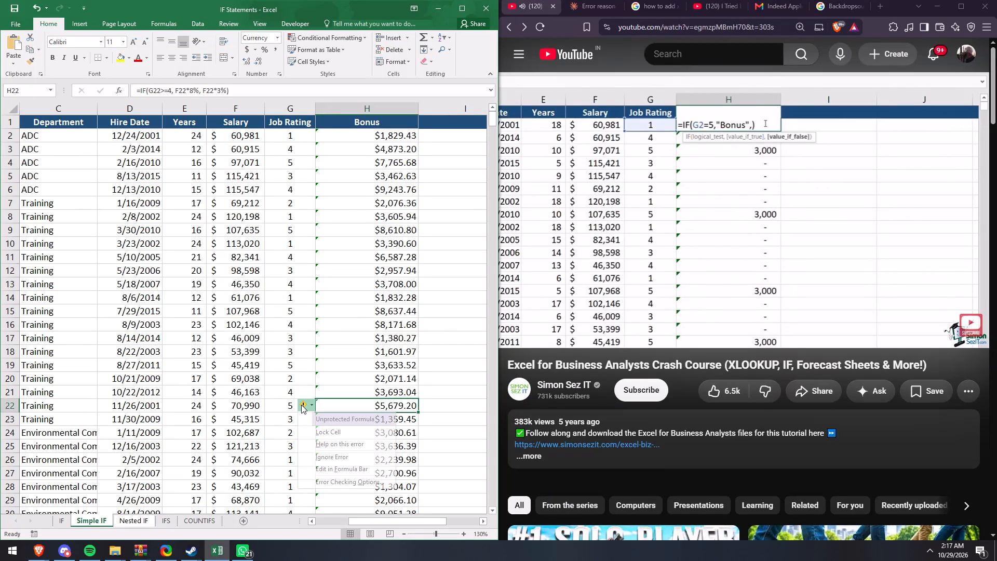
pyautogui.moveTo(344, 445); pyautogui.dragTo(355, 417)
pyautogui.click(355, 417)
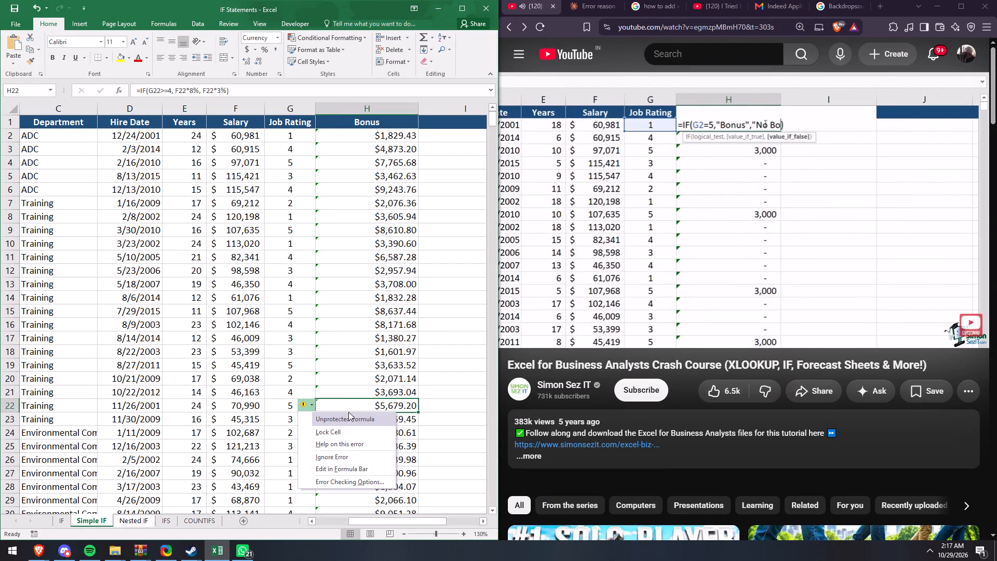
pyautogui.click(325, 423)
pyautogui.click(319, 411)
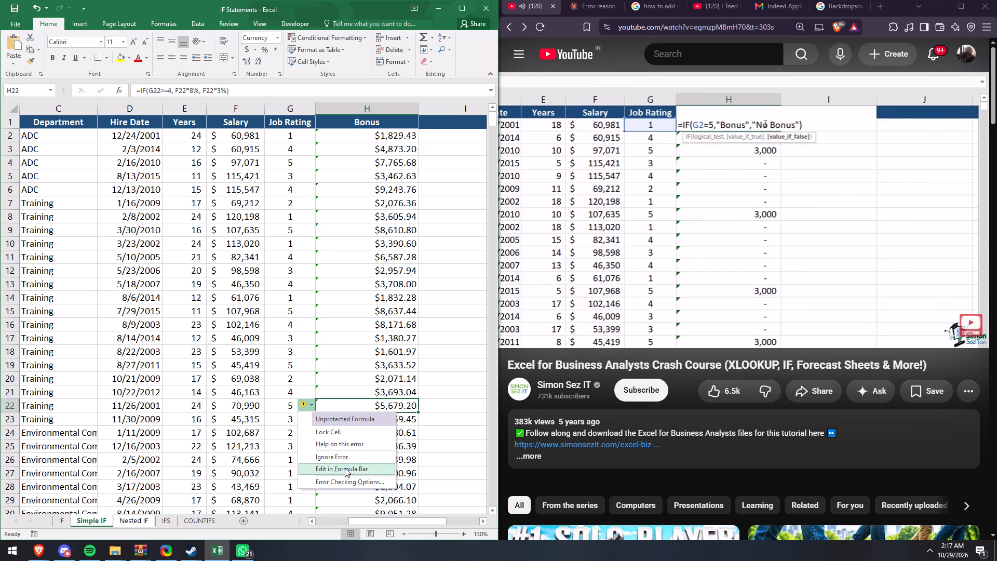
pyautogui.click(380, 466)
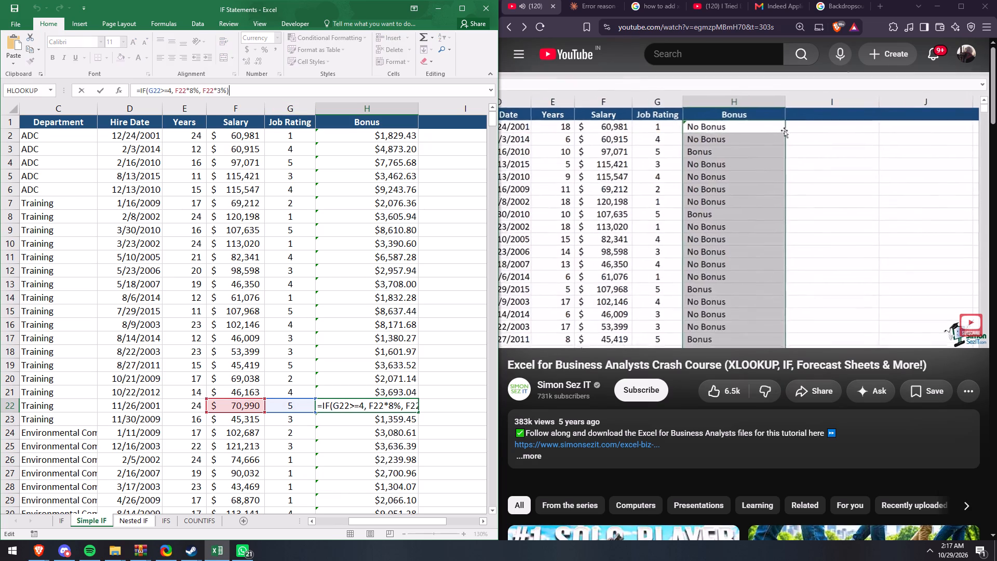
pyautogui.press('Escape')
# Look through the filled Bonus column further down the employee list and return to cell H2.
pyautogui.click(319, 320)
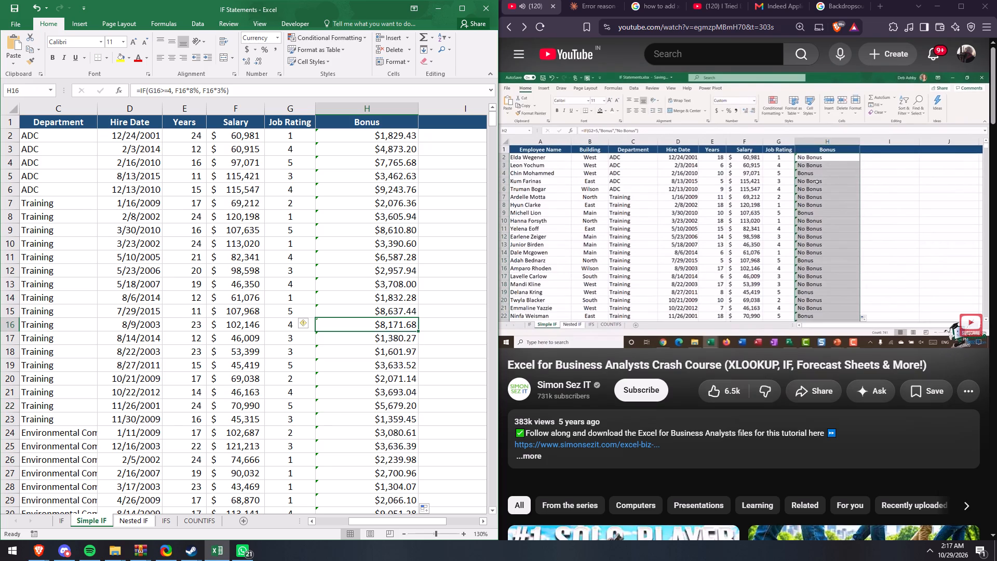
pyautogui.scroll(8, 378, 329)
pyautogui.scroll(-20, 397, 389)
pyautogui.scroll(-3, 397, 389)
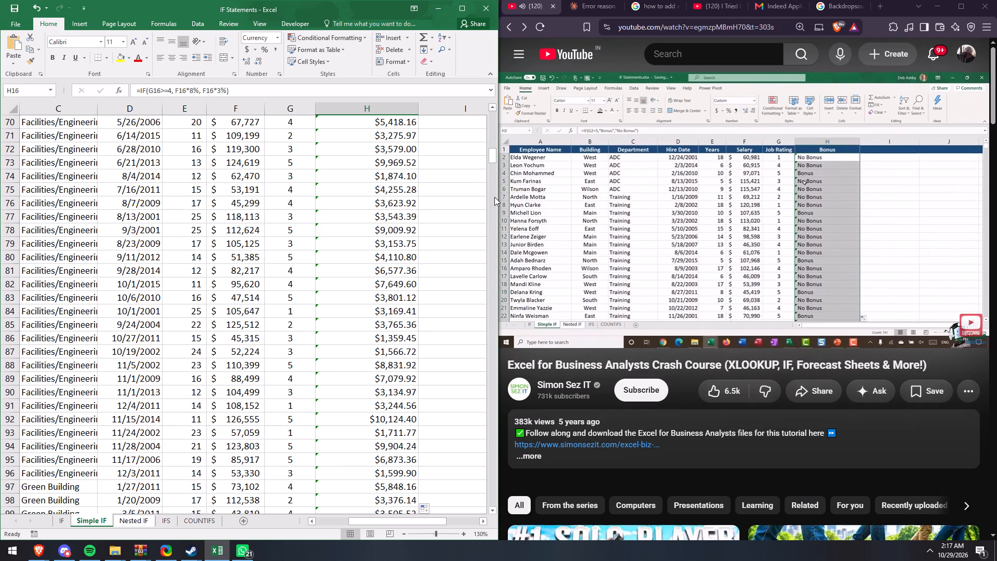
pyautogui.moveTo(490, 156); pyautogui.dragTo(490, 118)
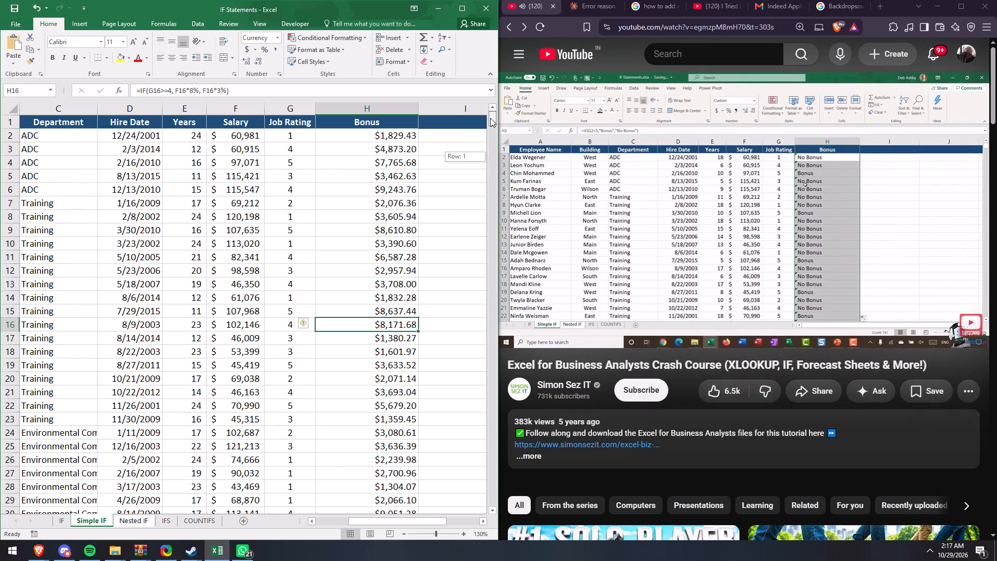
pyautogui.moveTo(490, 118); pyautogui.dragTo(490, 103)
pyautogui.click(325, 141)
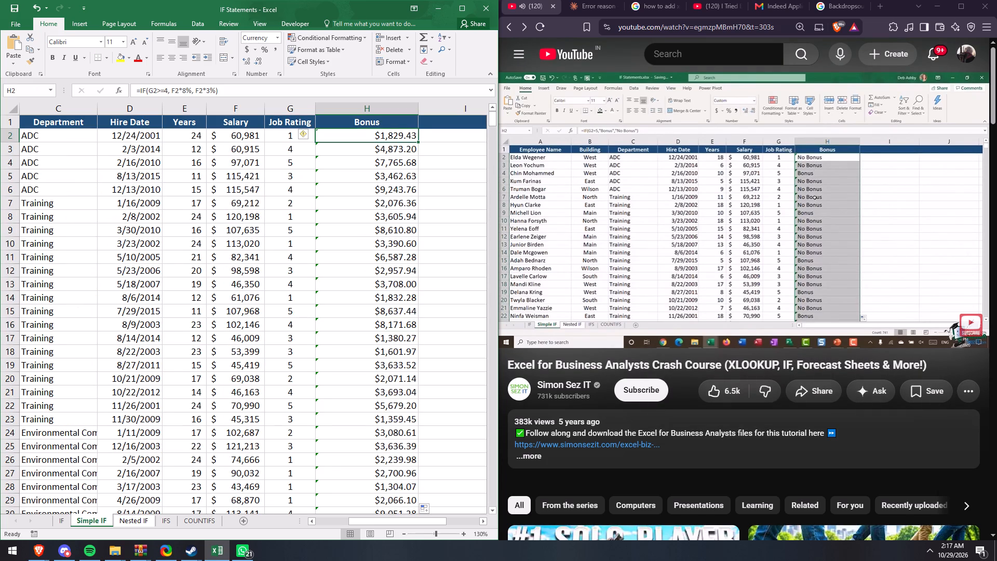
# Look over the IFS, COUNTIFS and Nested IF sheets, and return to the Simple IF sheet.
pyautogui.click(155, 519)
pyautogui.click(160, 520)
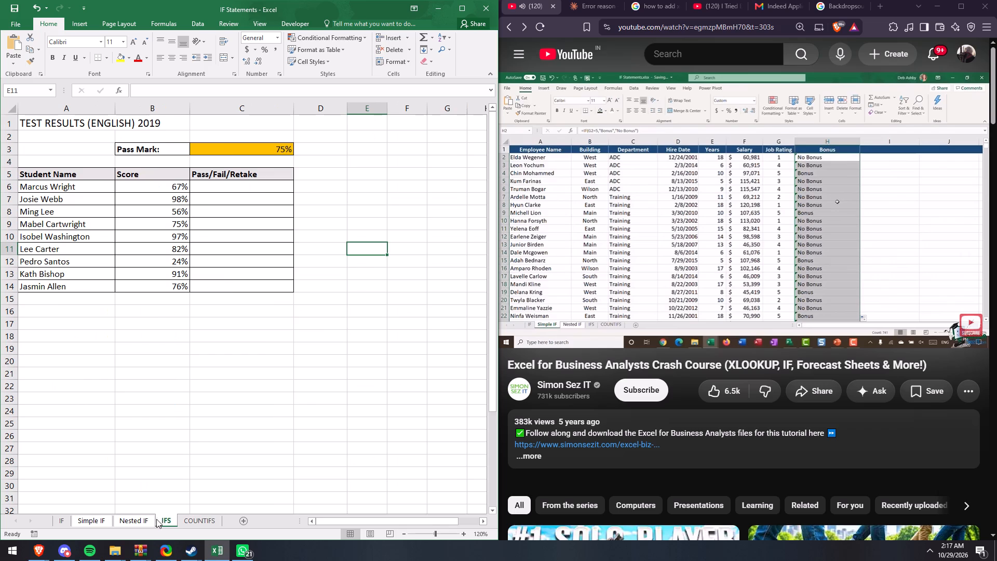
pyautogui.click(192, 517)
pyautogui.click(143, 518)
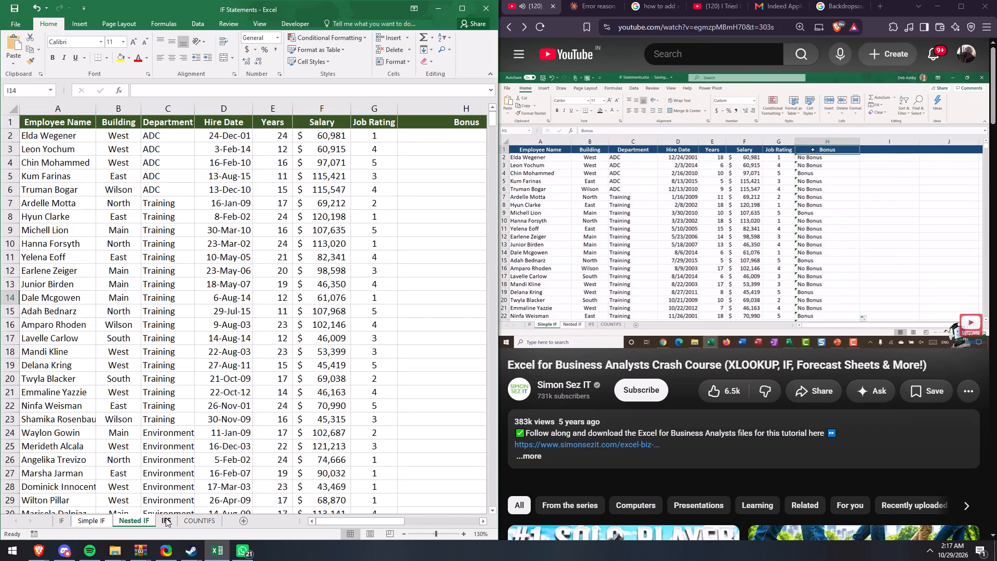
pyautogui.click(166, 518)
pyautogui.click(137, 518)
pyautogui.click(100, 518)
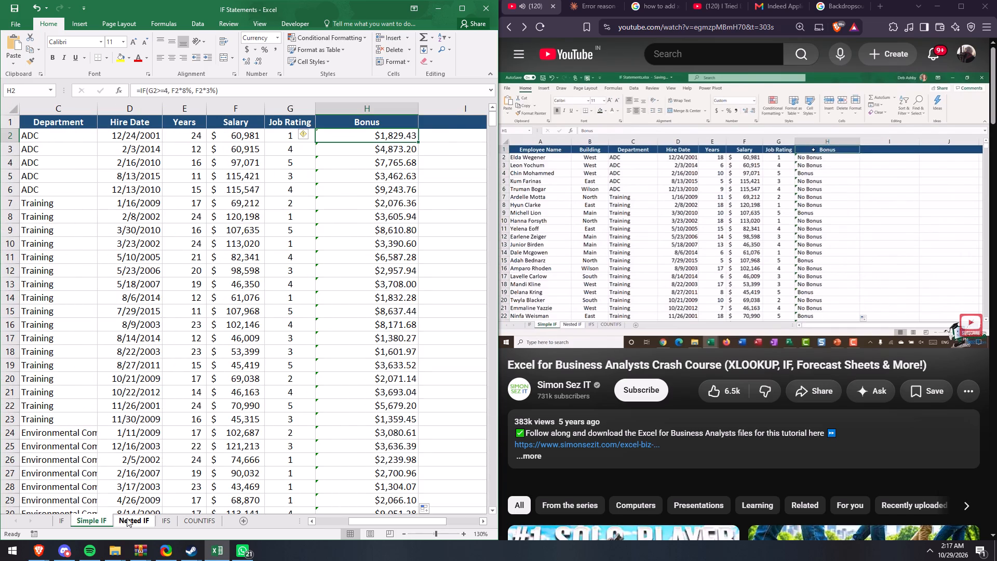
pyautogui.click(135, 518)
pyautogui.click(101, 519)
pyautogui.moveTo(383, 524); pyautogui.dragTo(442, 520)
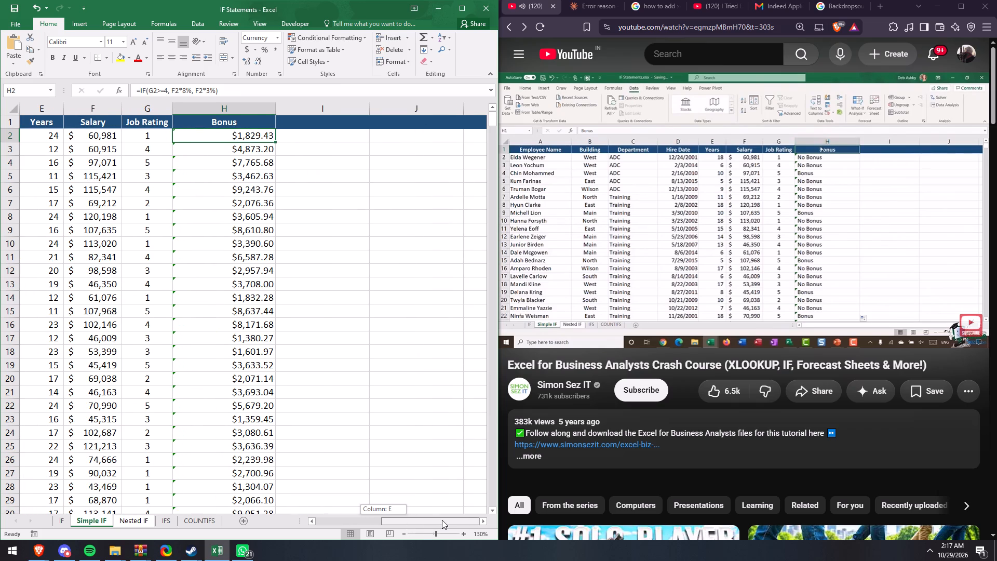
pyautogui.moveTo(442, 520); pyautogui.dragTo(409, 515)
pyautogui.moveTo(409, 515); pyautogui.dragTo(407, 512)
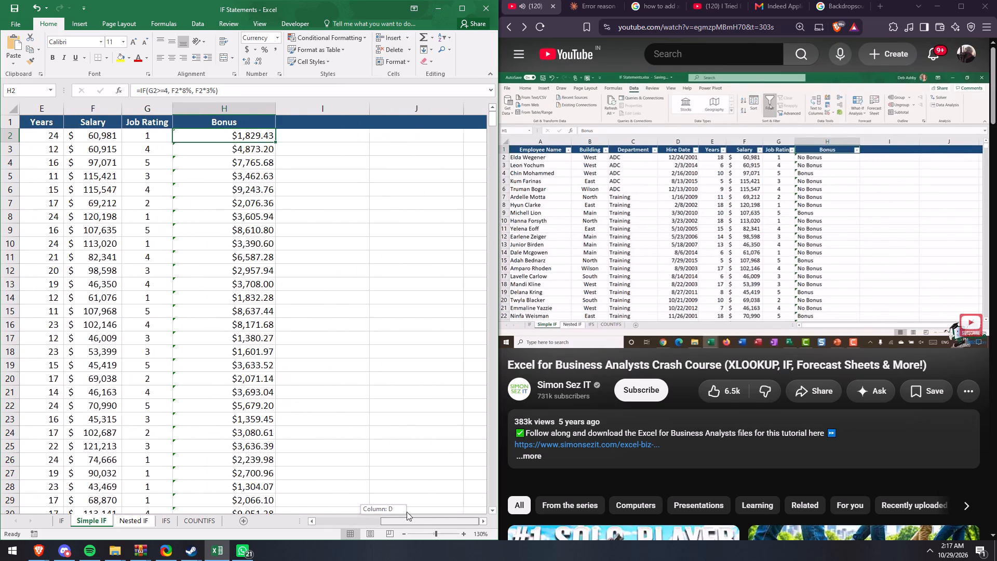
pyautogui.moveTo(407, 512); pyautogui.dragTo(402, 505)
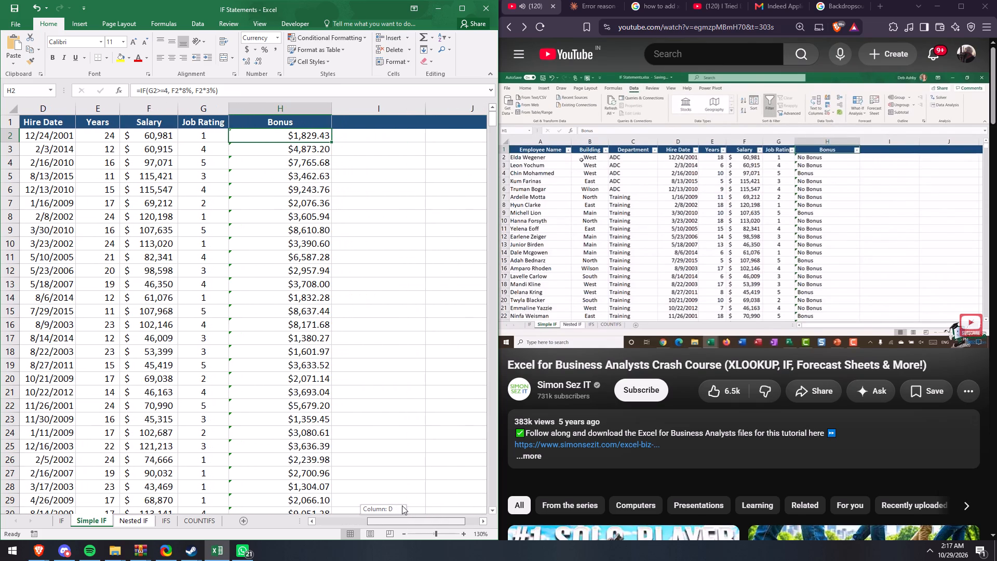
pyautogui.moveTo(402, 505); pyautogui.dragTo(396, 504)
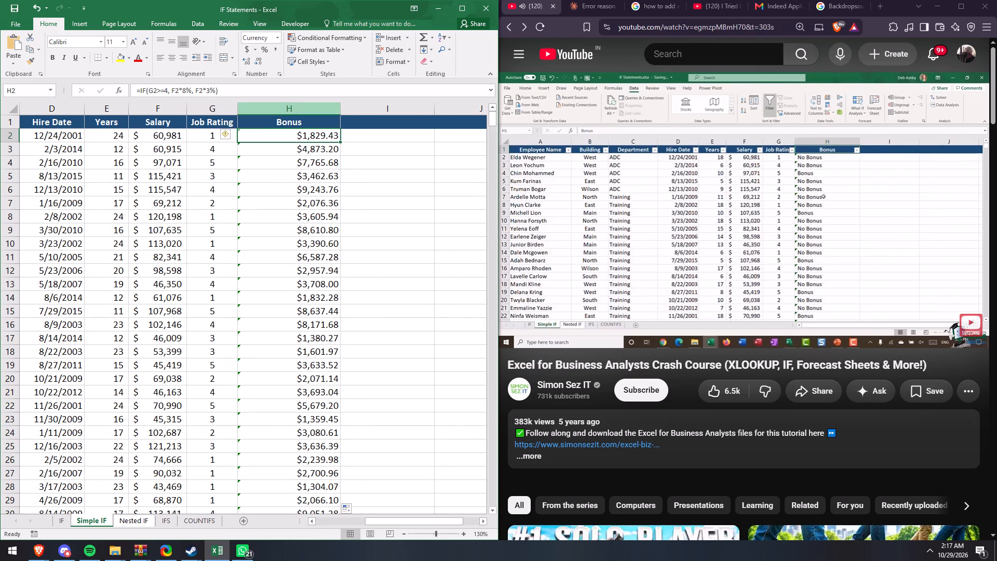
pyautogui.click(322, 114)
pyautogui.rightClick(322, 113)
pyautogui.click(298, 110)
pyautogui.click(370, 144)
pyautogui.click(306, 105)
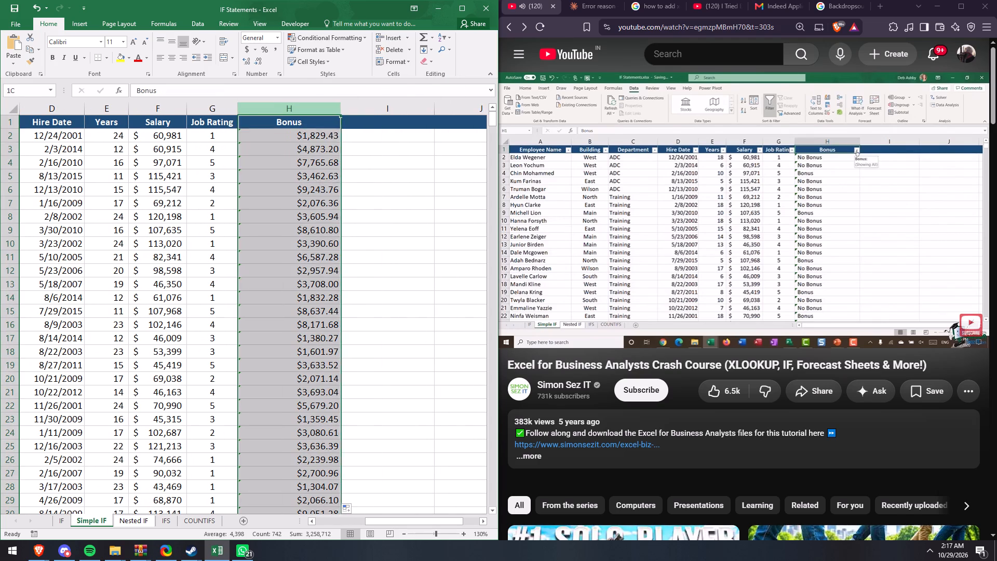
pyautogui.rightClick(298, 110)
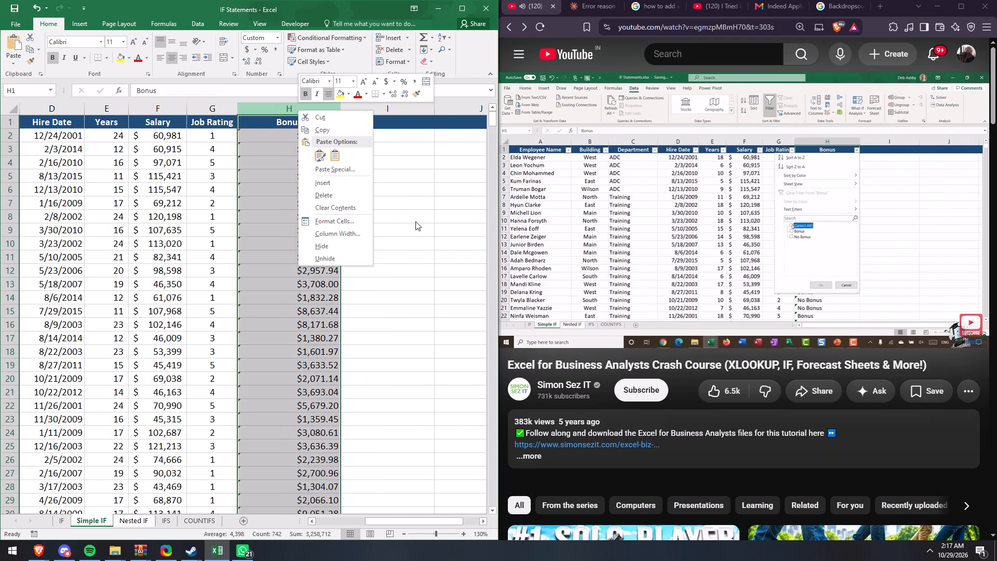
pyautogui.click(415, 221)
# Rewind the tutorial video to about 1:18:33, where the IF formula returning "Bonus" is written in H2, and pause it.
pyautogui.click(672, 250)
pyautogui.press('Left')
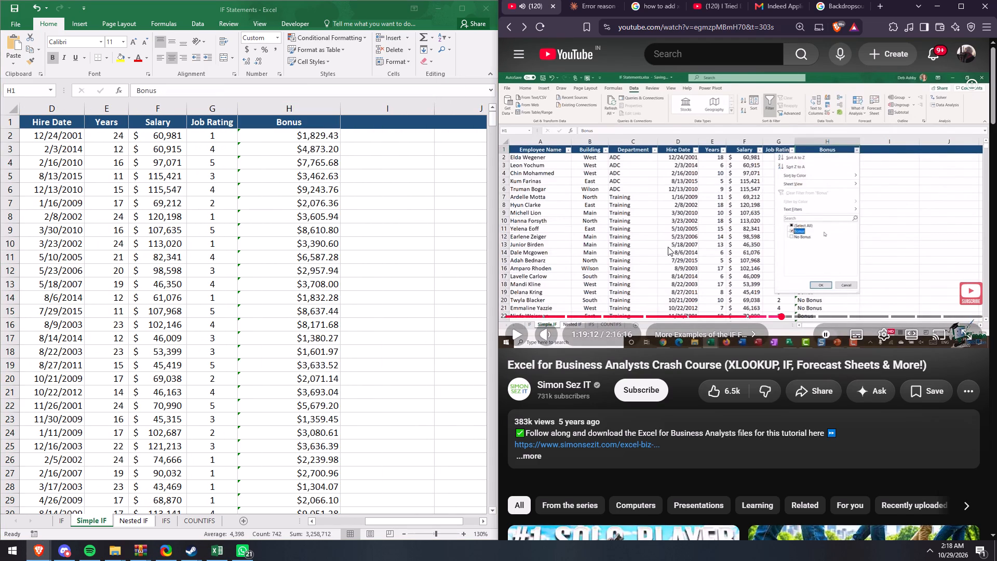
pyautogui.press('Left')
pyautogui.press('Left')
pyautogui.press('Left')
pyautogui.press('Left')
pyautogui.press('Left')
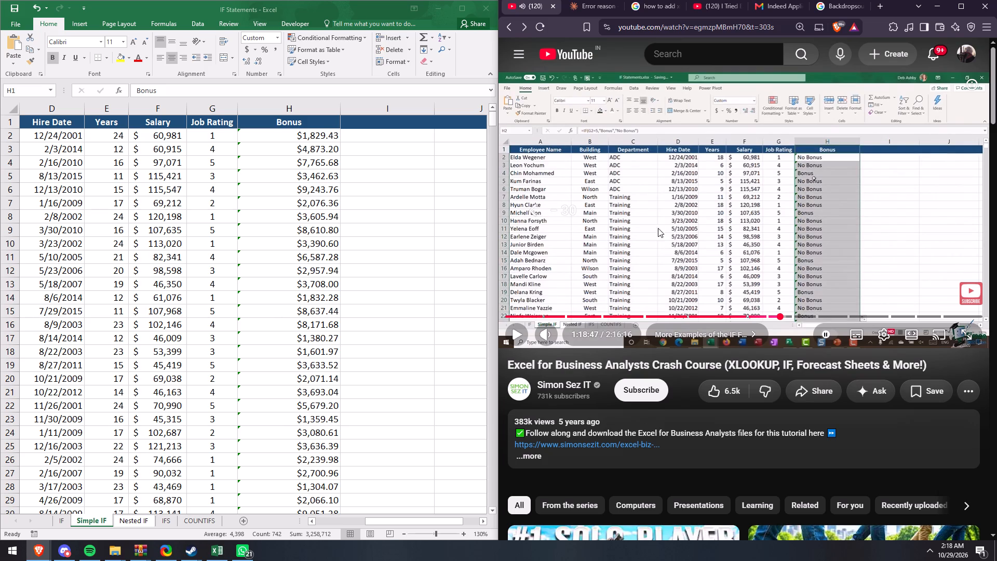
pyautogui.click(655, 223)
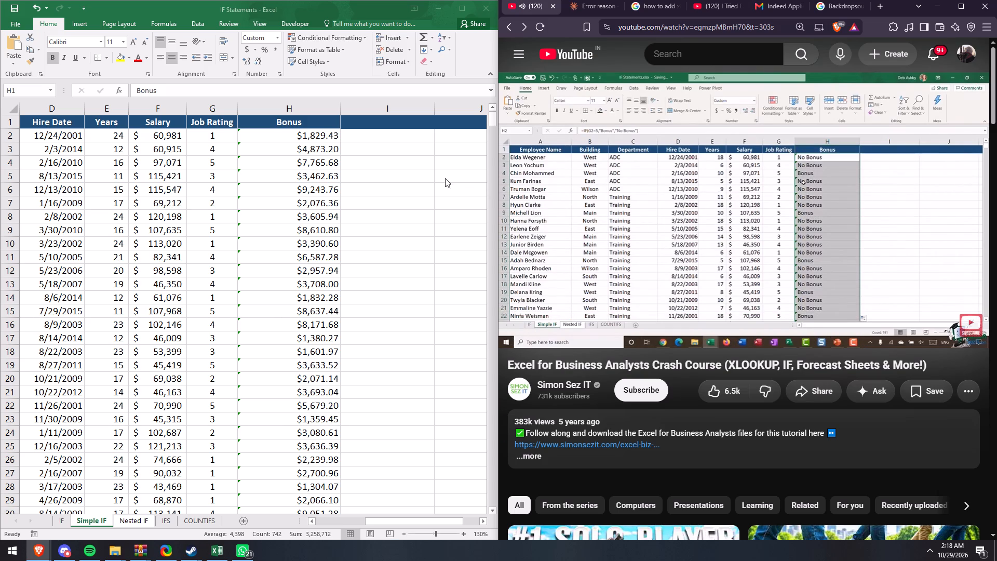
pyautogui.doubleClick(309, 135)
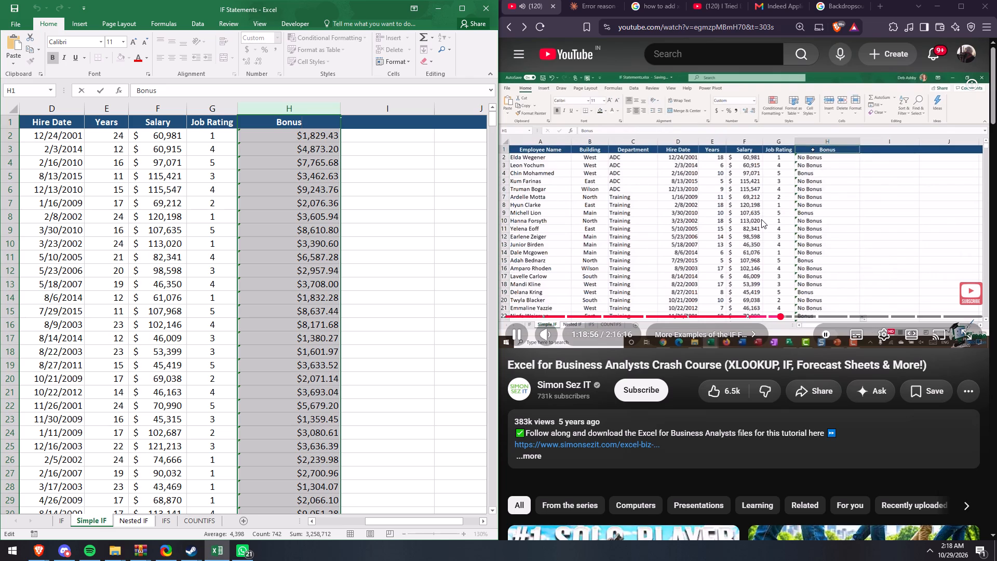
pyautogui.press('Left')
pyautogui.press('Left')
pyautogui.click(817, 207)
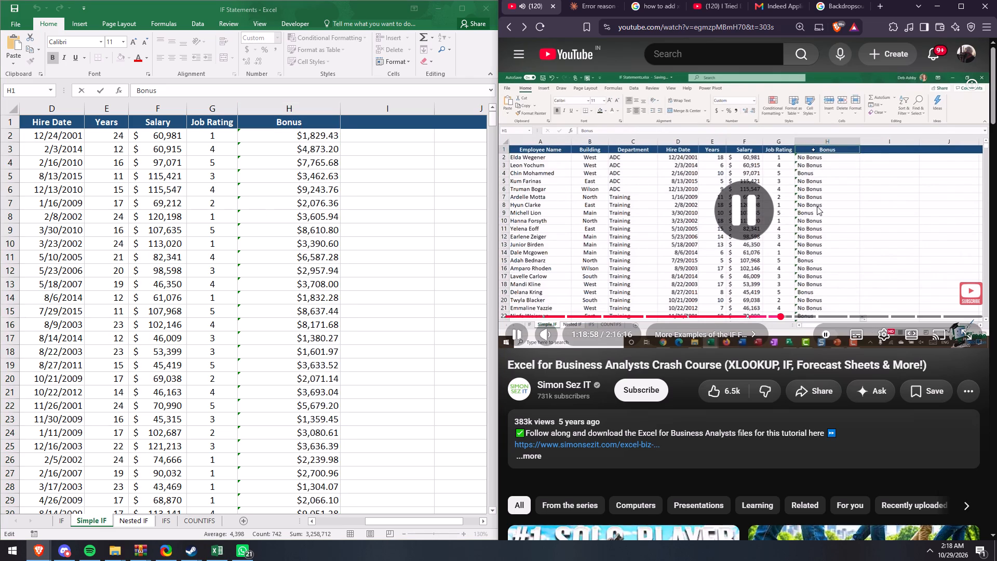
pyautogui.press('Left')
pyautogui.press('Left')
pyautogui.press('Left')
pyautogui.press('Left')
pyautogui.press('Left')
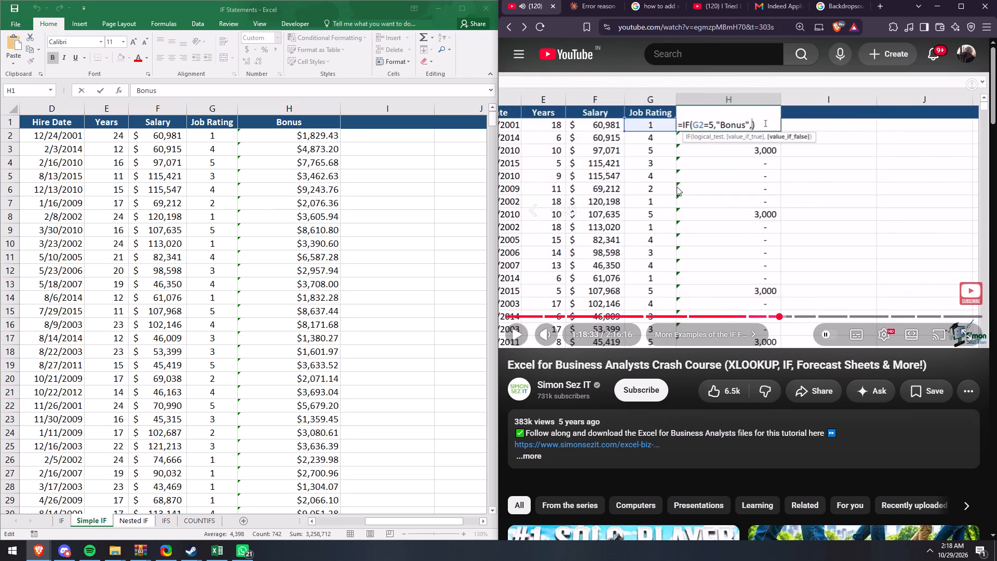
# Edit the formula in Bonus cell H2 so its logical test is G2=5.
pyautogui.tripleClick(334, 134)
pyautogui.click(334, 134)
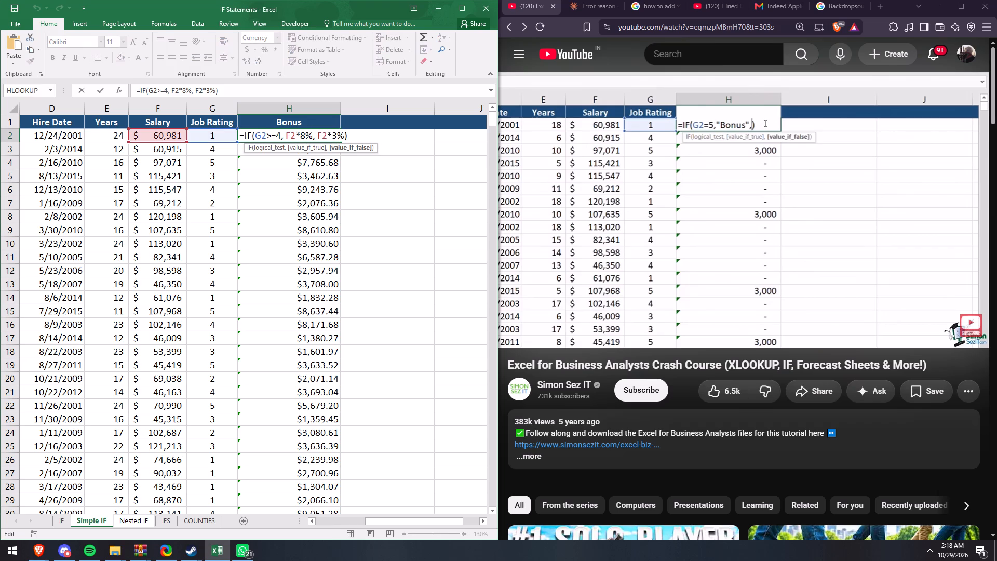
pyautogui.click(271, 137)
pyautogui.press('BackSpace')
pyautogui.click(276, 137)
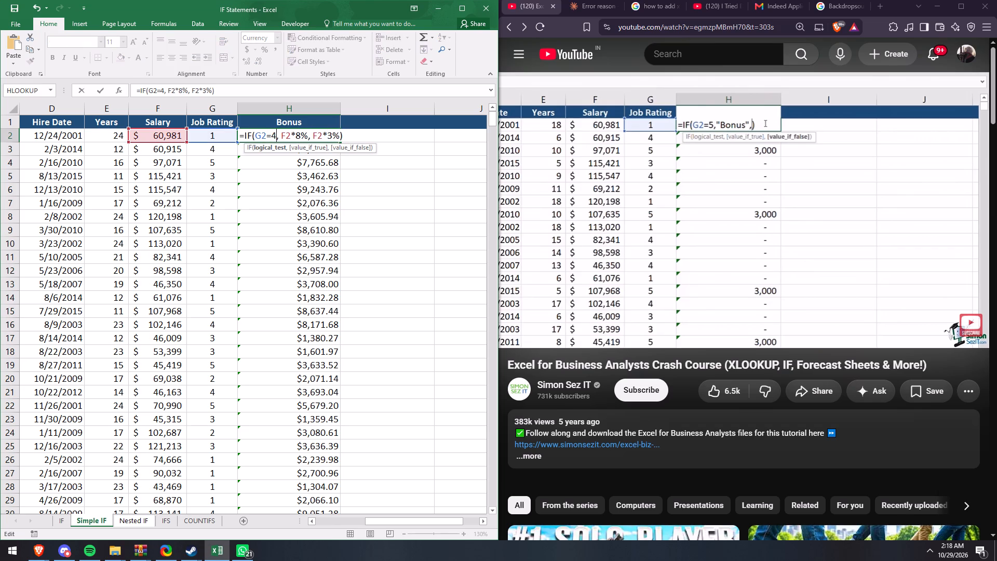
pyautogui.press('BackSpace')
pyautogui.press('5')
# Replace the value-if-true argument of the H2 formula with the text "Bonus".
pyautogui.moveTo(282, 132); pyautogui.dragTo(286, 132)
pyautogui.moveTo(286, 132); pyautogui.dragTo(306, 131)
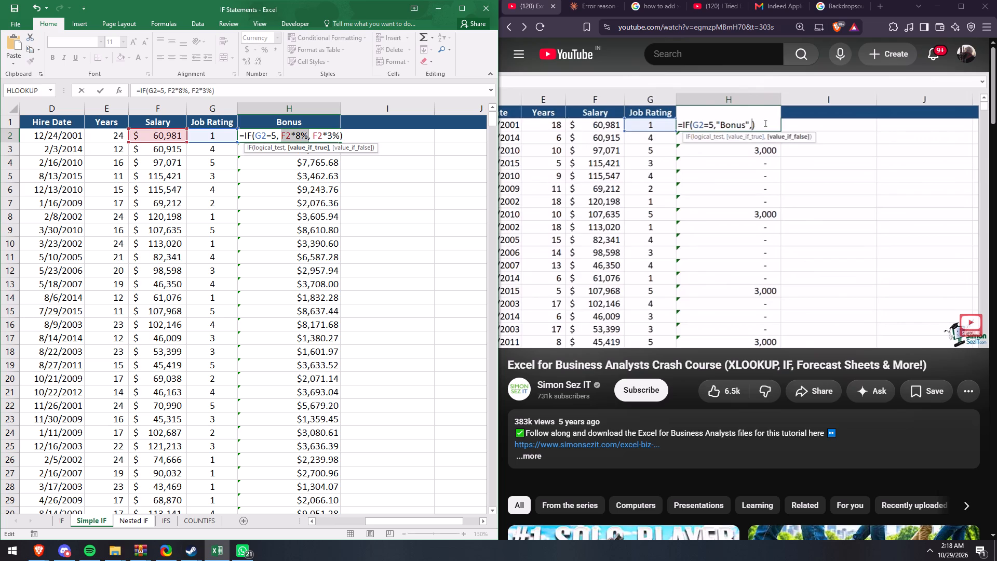
pyautogui.write('"bO')
pyautogui.press('BackSpace')
pyautogui.press('BackSpace')
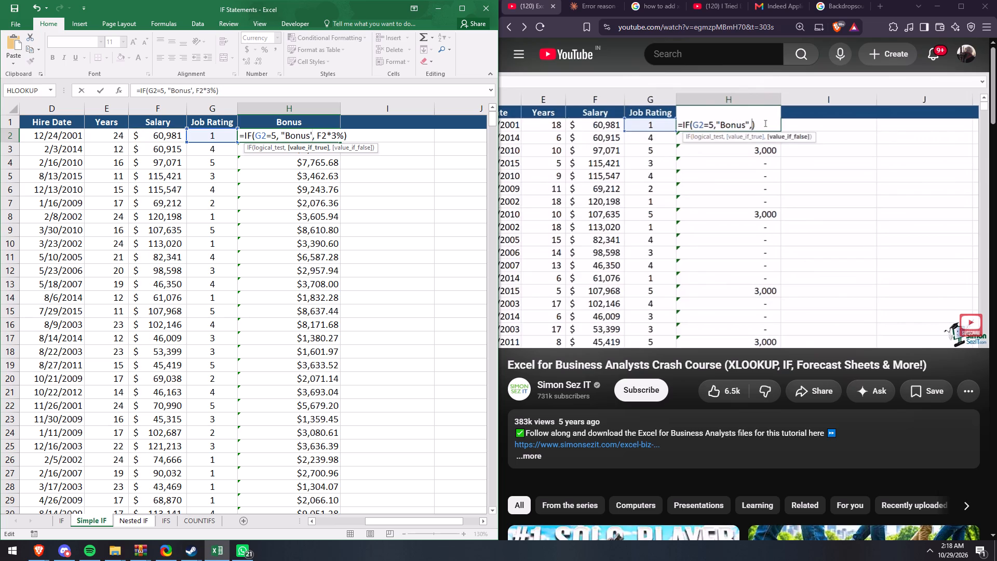
pyautogui.press('BackSpace')
pyautogui.hotkey('shift', '"')
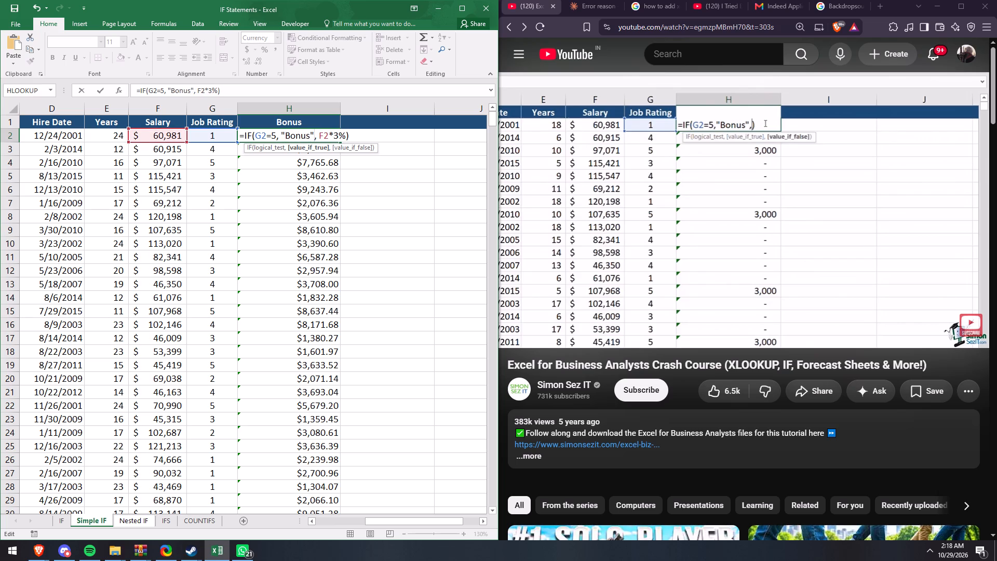
# Replace the value-if-false argument of the H2 formula with the text "No Bonus" and enter the formula.
pyautogui.press('Right')
pyautogui.press('Right')
pyautogui.hotkey('shift', 'Right')
pyautogui.hotkey('shift', 'Right')
pyautogui.hotkey('shift', 'Right')
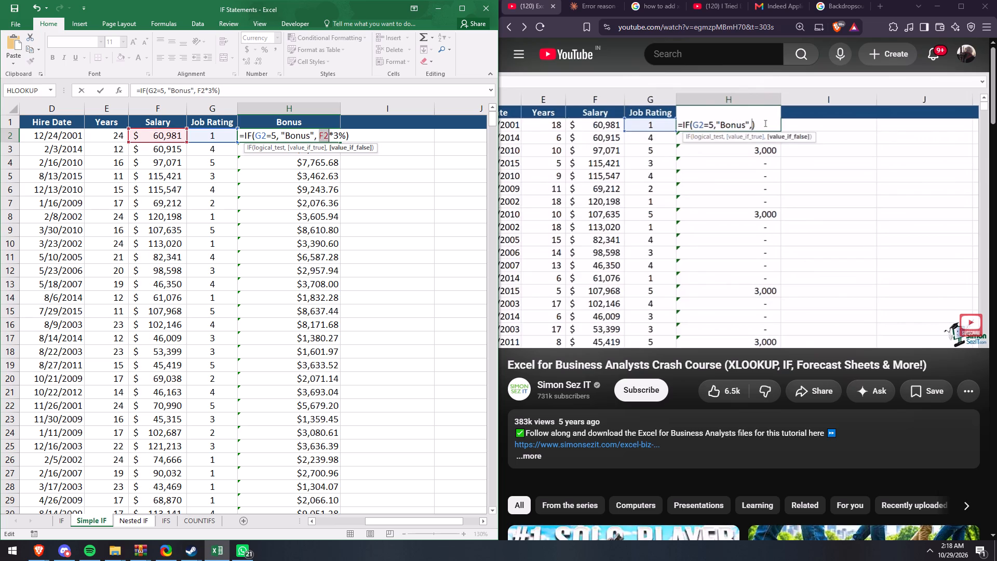
pyautogui.hotkey('shift', 'Right')
pyautogui.hotkey('shift', 'Right')
pyautogui.press('BackSpace')
pyautogui.write('""')
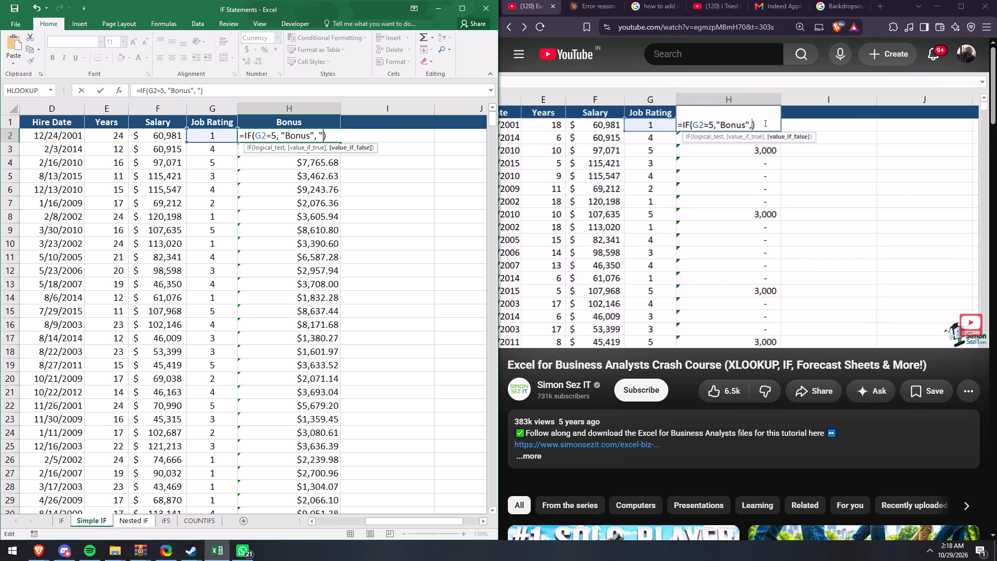
pyautogui.press('Left')
pyautogui.write('No Bonus')
pyautogui.press('Return')
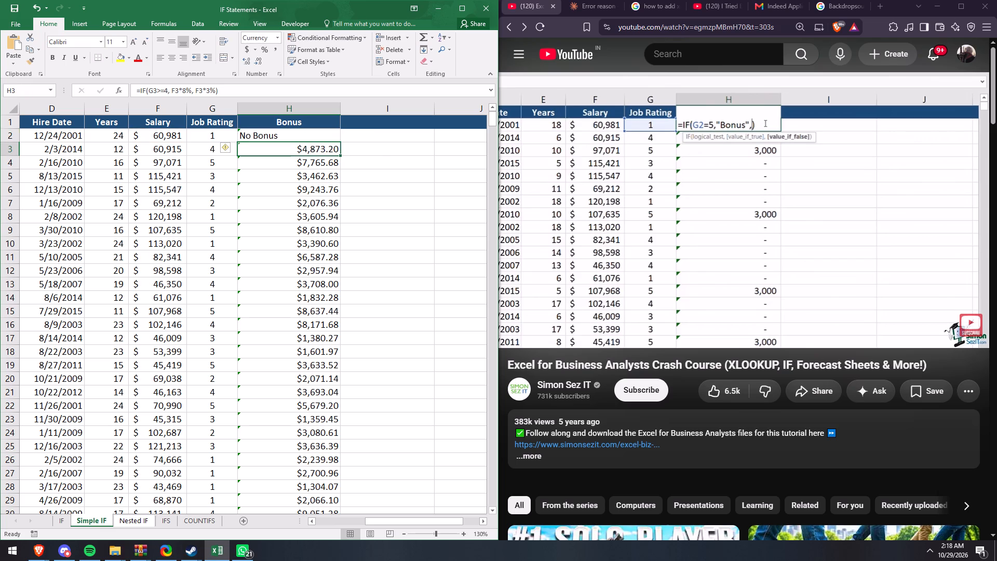
# Fill the H2 formula down the whole Bonus column and resume the tutorial video.
pyautogui.click(312, 136)
pyautogui.doubleClick(339, 143)
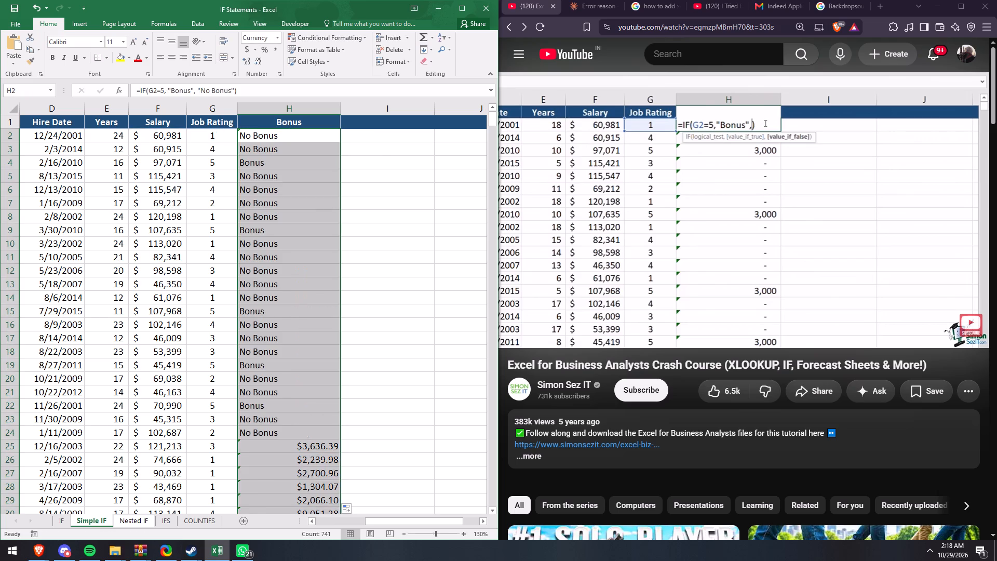
pyautogui.click(410, 190)
pyautogui.click(763, 227)
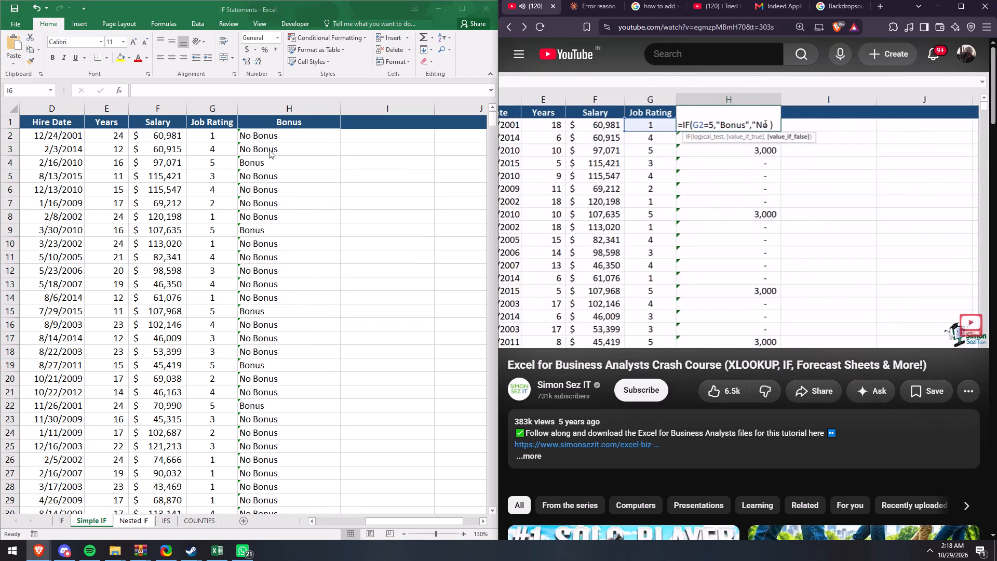
# Set the number format of the entire Bonus column H to General.
pyautogui.click(270, 136)
pyautogui.click(258, 137)
pyautogui.click(270, 117)
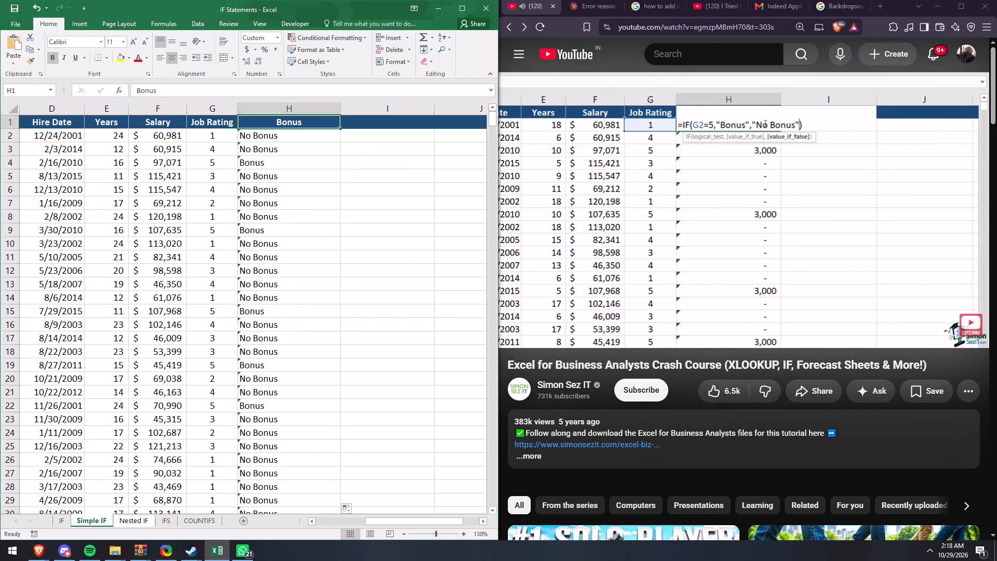
pyautogui.click(286, 145)
pyautogui.click(281, 113)
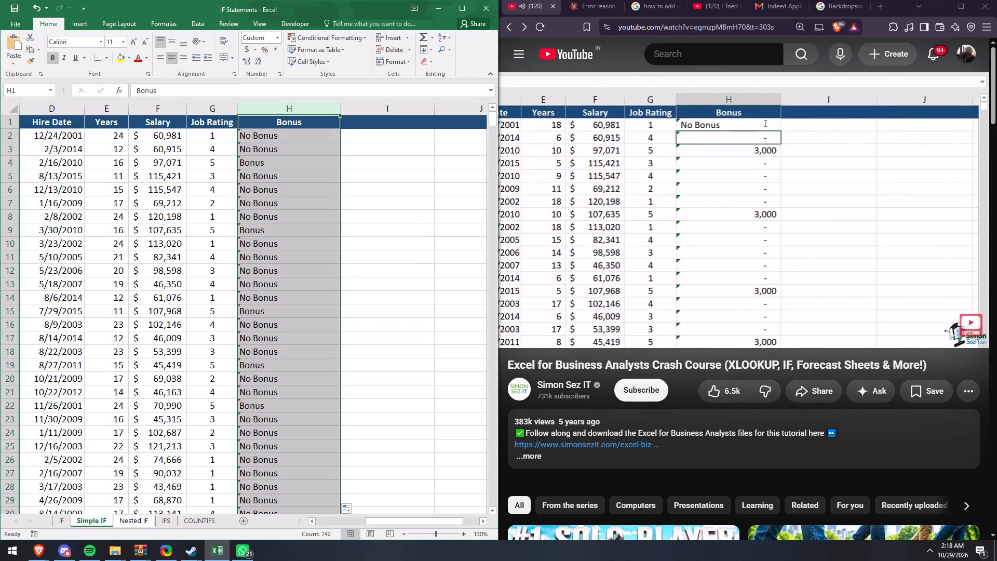
pyautogui.click(269, 38)
pyautogui.click(280, 39)
pyautogui.click(270, 60)
pyautogui.click(420, 173)
pyautogui.click(295, 132)
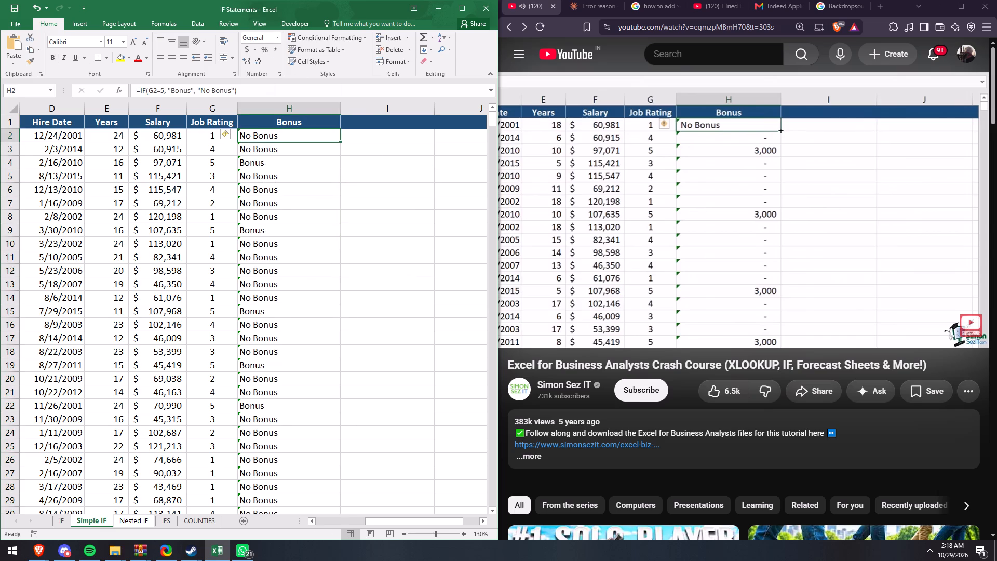
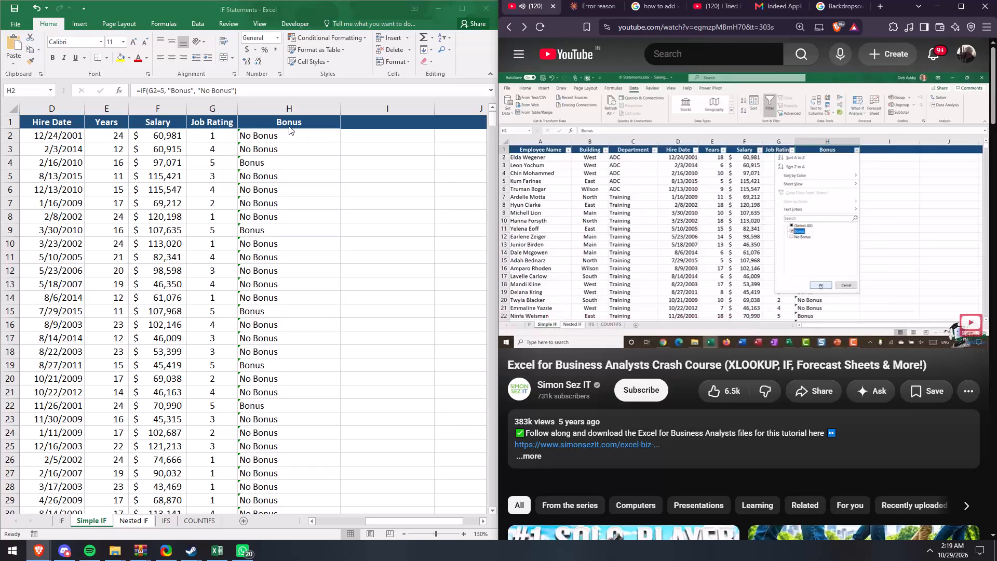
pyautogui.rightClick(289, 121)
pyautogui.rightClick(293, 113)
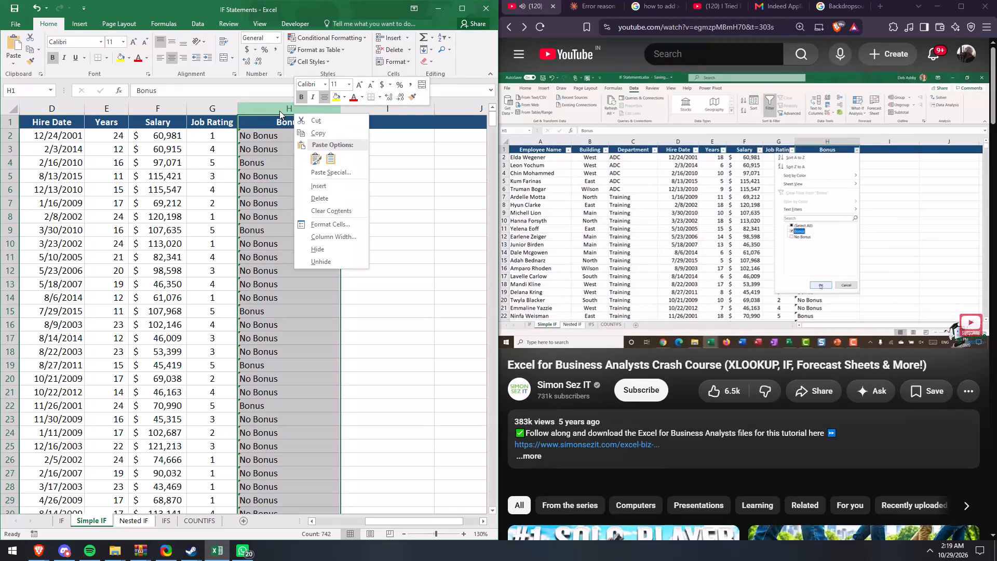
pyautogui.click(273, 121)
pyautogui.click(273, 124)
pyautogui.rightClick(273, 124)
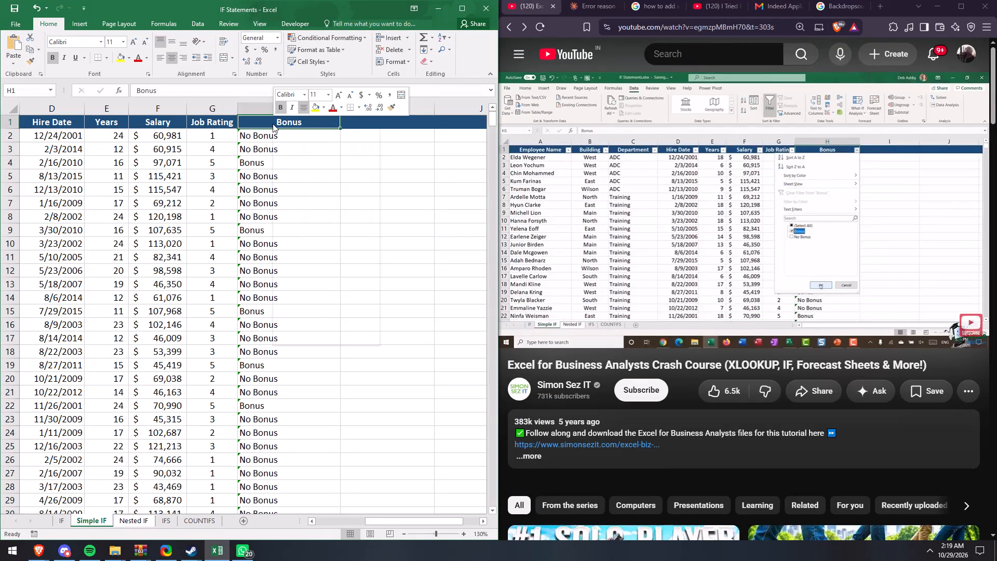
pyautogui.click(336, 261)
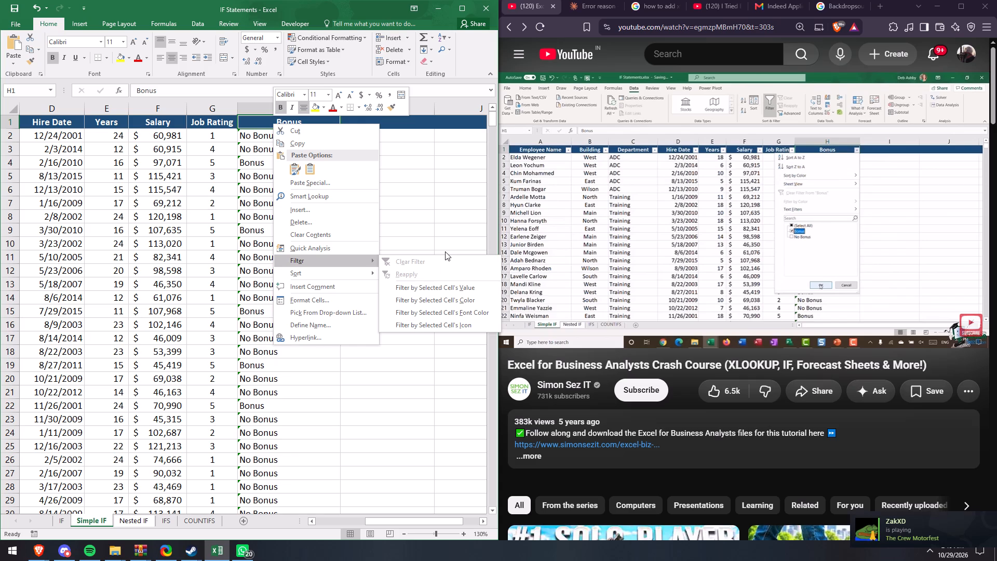
# Rewind the tutorial video to the part where the header filters are switched on, and pause it there.
pyautogui.click(777, 276)
pyautogui.press('Left')
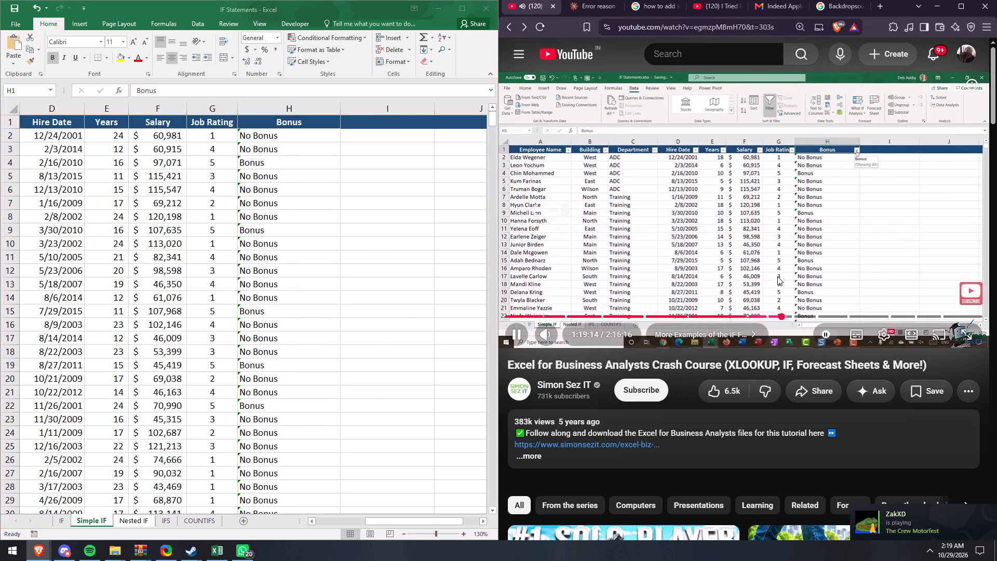
pyautogui.press('Left')
pyautogui.press('Left')
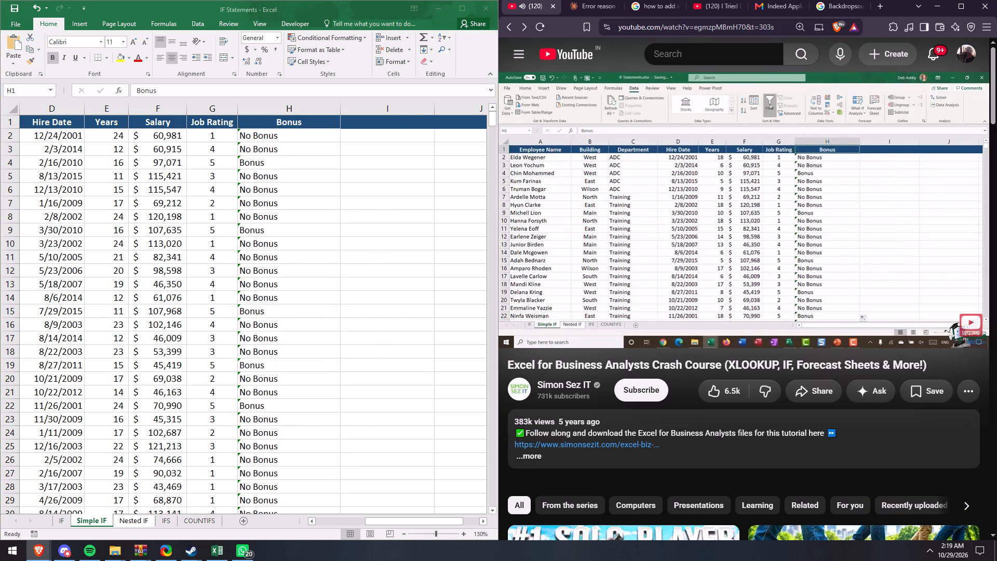
pyautogui.click(614, 183)
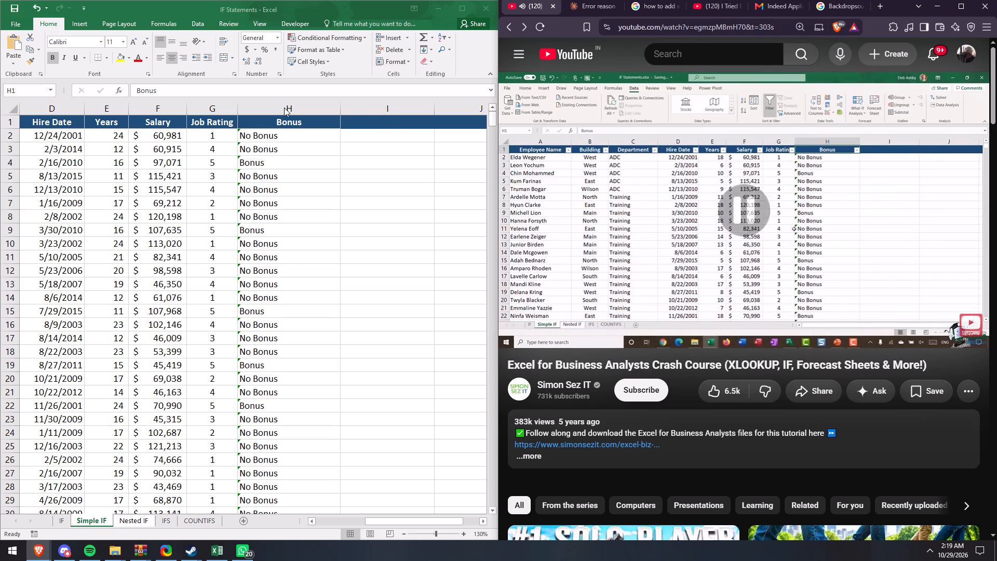
# Turn on filtering for the header row of the employee table, starting from the Bonus header cell H1.
pyautogui.click(285, 118)
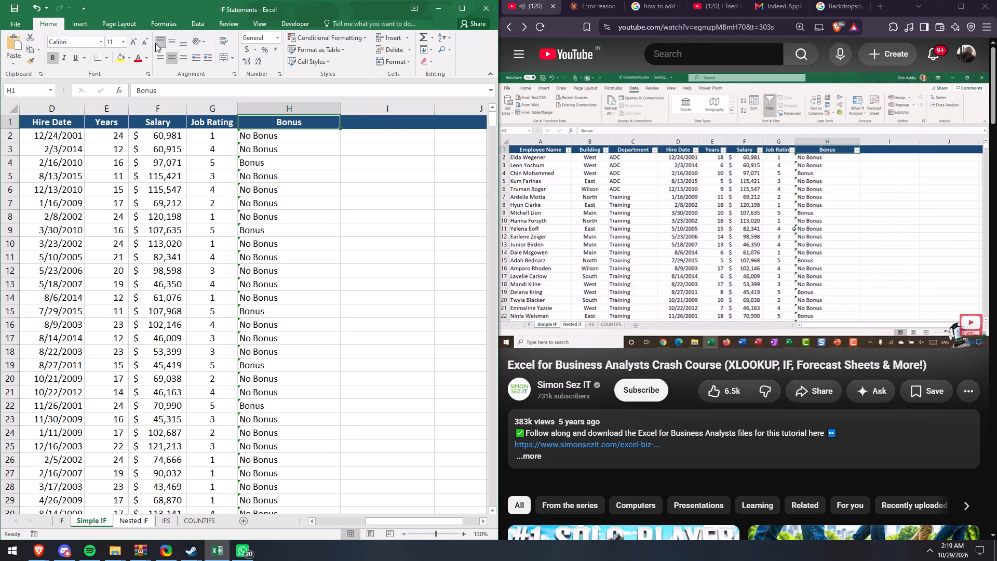
pyautogui.click(197, 25)
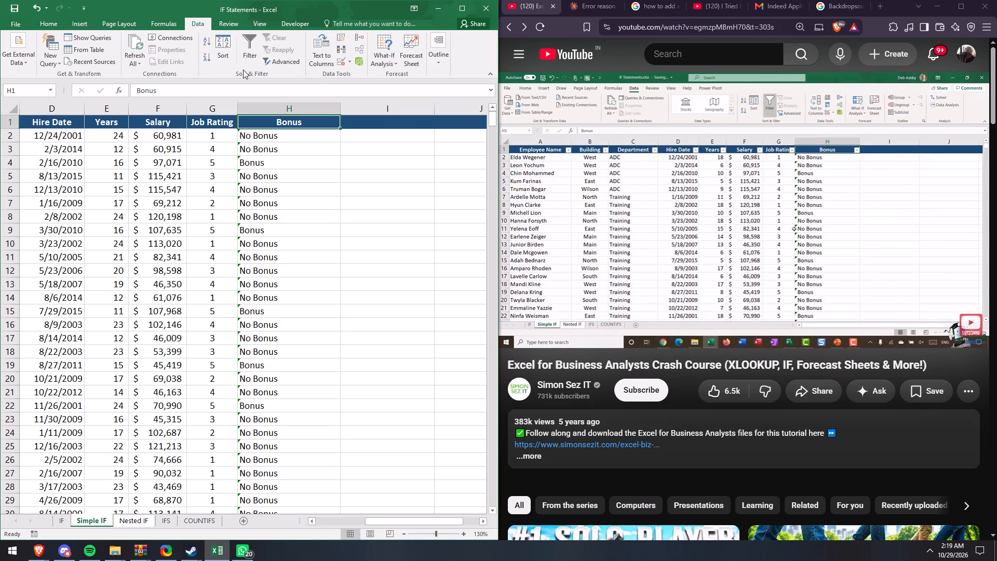
pyautogui.click(246, 39)
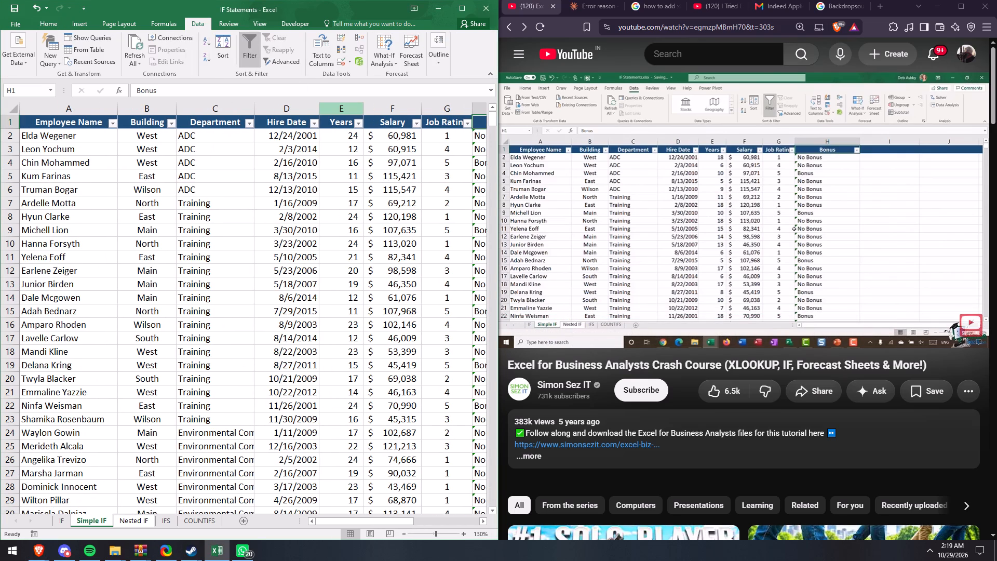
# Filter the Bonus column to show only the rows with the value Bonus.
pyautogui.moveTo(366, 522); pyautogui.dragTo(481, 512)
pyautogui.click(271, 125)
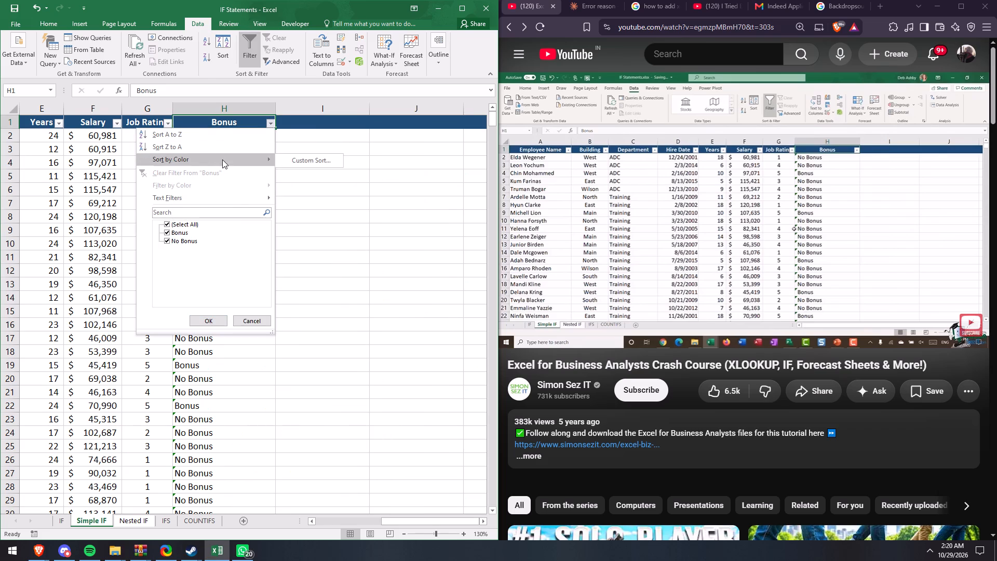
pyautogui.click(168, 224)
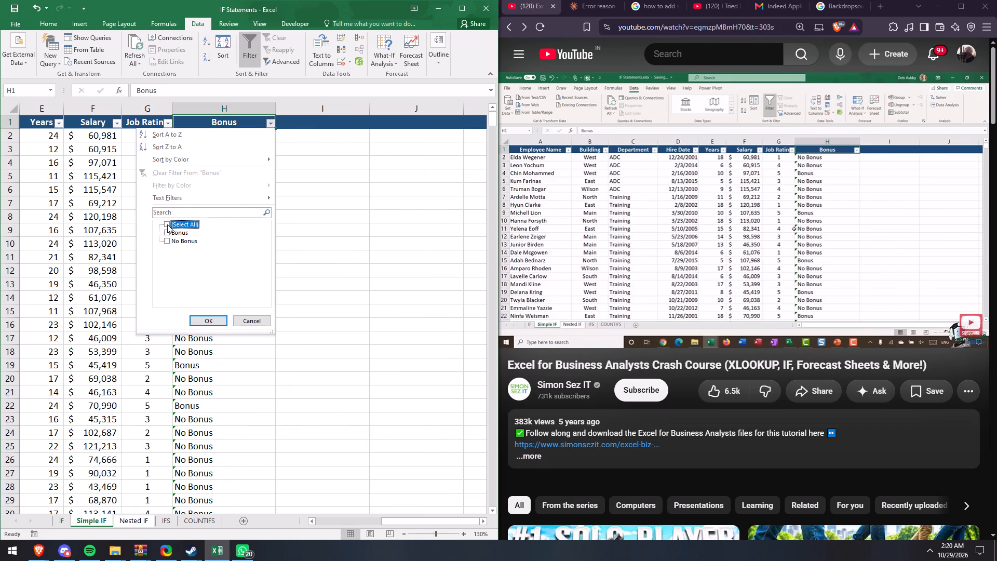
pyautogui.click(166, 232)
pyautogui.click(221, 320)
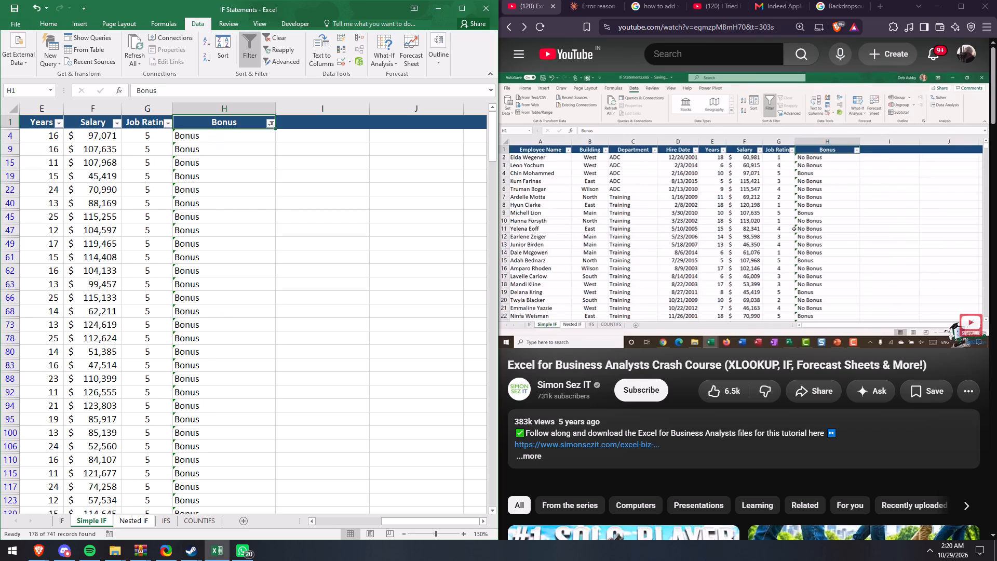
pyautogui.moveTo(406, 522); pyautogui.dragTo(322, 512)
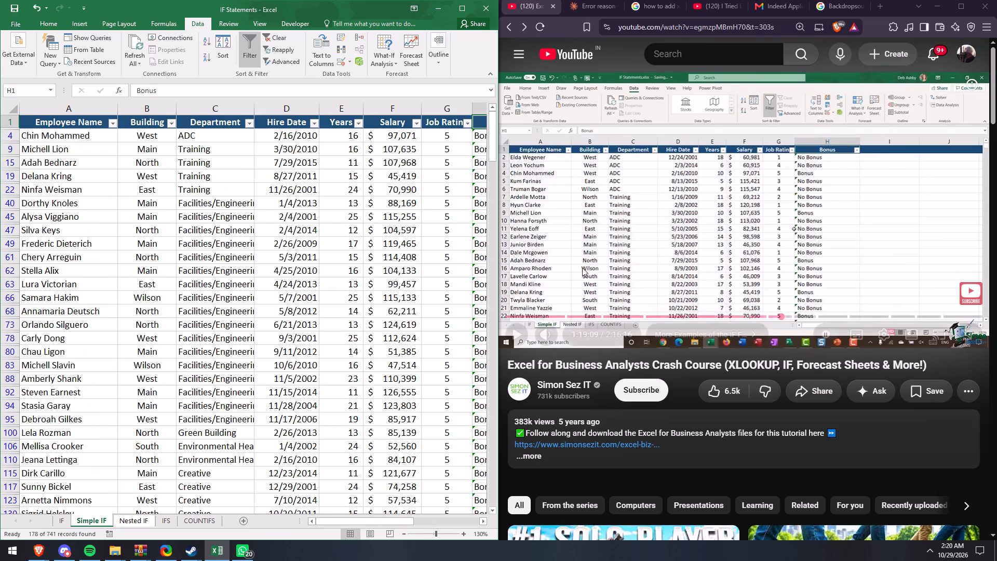
# Resume the tutorial video in the browser to watch the filtering demonstration.
pyautogui.click(608, 252)
pyautogui.scroll(-4, 440, 325)
pyautogui.click(495, 126)
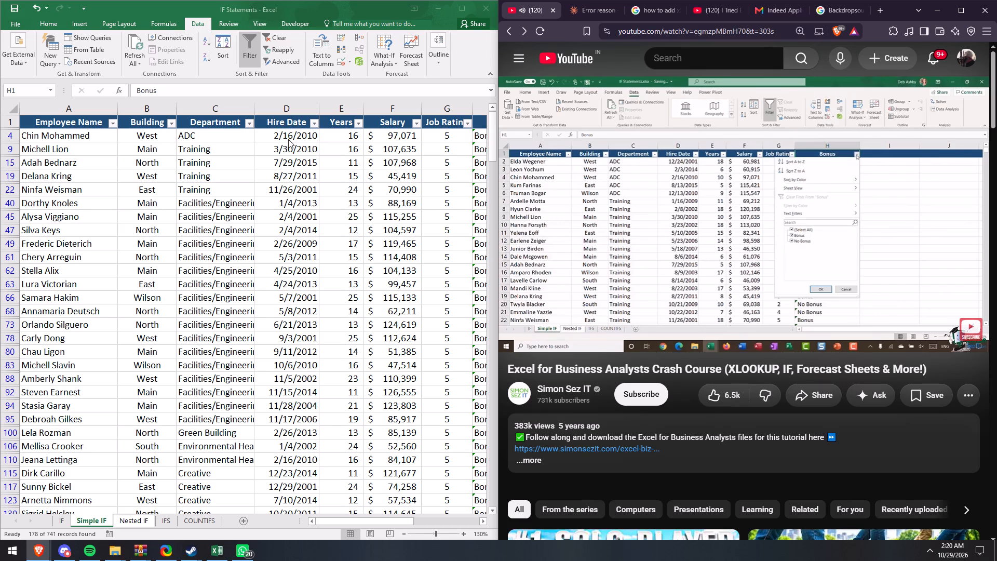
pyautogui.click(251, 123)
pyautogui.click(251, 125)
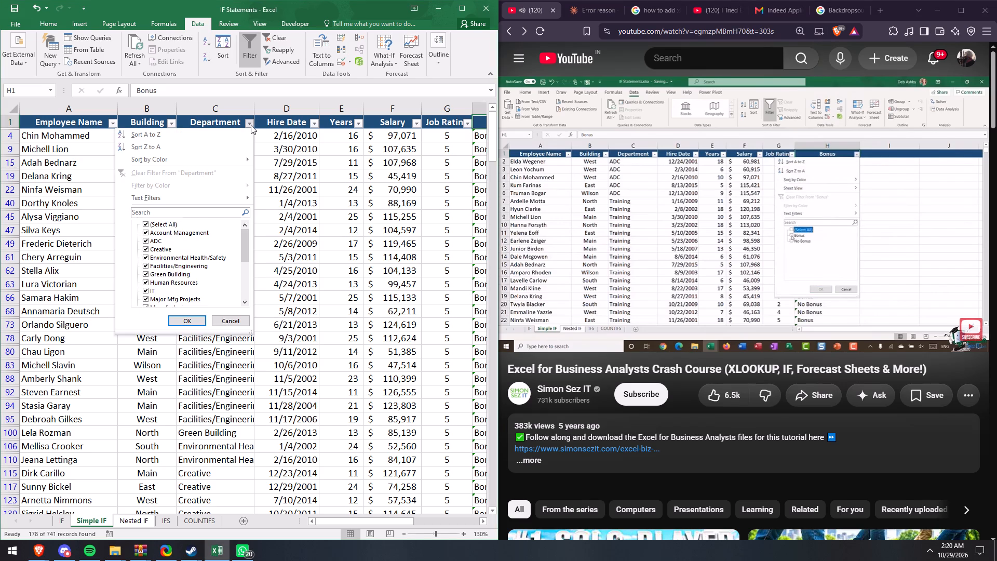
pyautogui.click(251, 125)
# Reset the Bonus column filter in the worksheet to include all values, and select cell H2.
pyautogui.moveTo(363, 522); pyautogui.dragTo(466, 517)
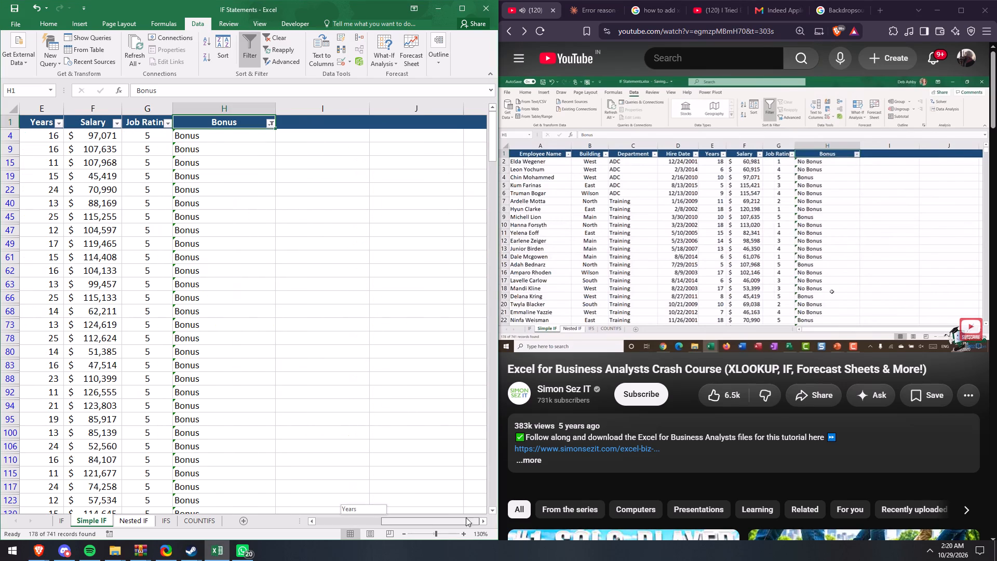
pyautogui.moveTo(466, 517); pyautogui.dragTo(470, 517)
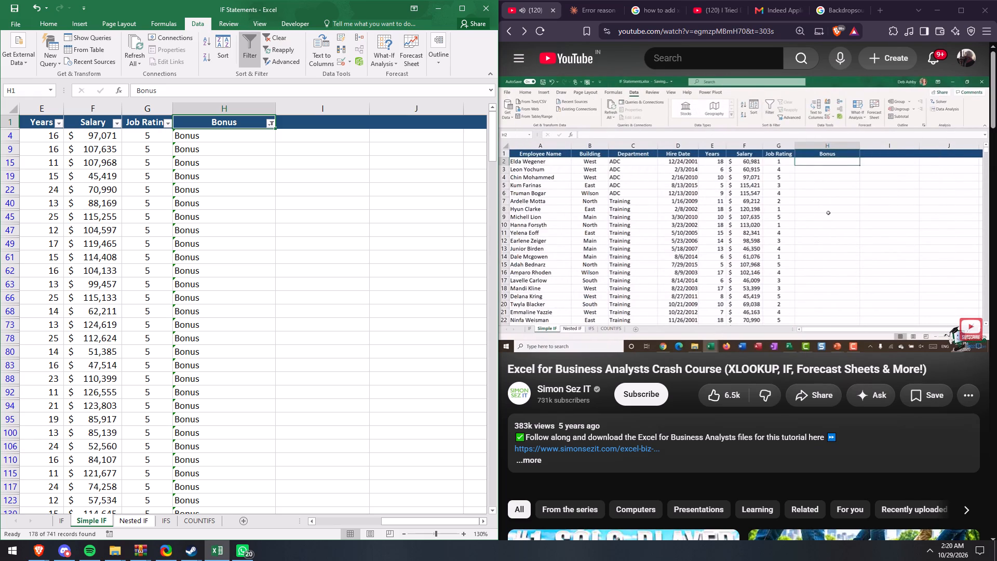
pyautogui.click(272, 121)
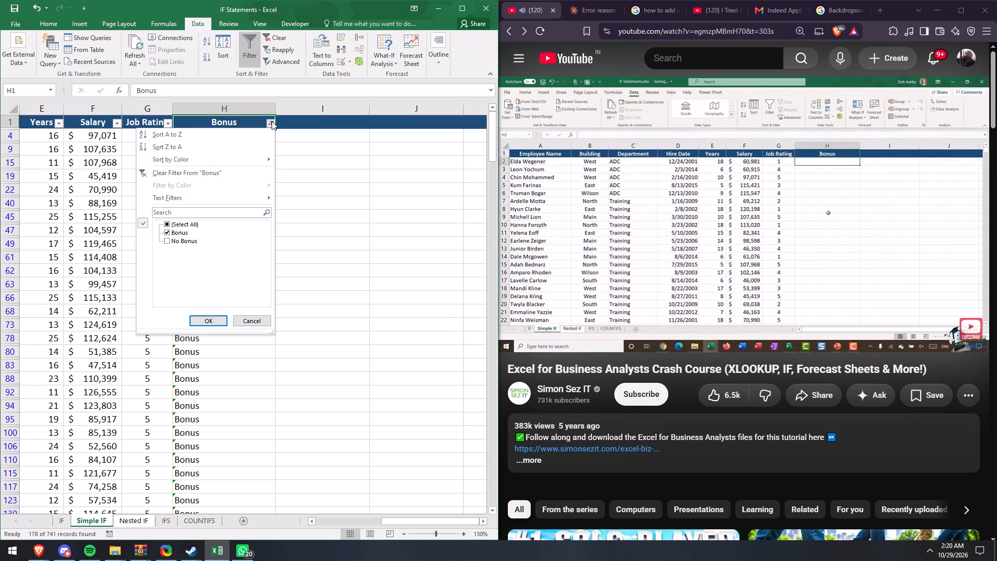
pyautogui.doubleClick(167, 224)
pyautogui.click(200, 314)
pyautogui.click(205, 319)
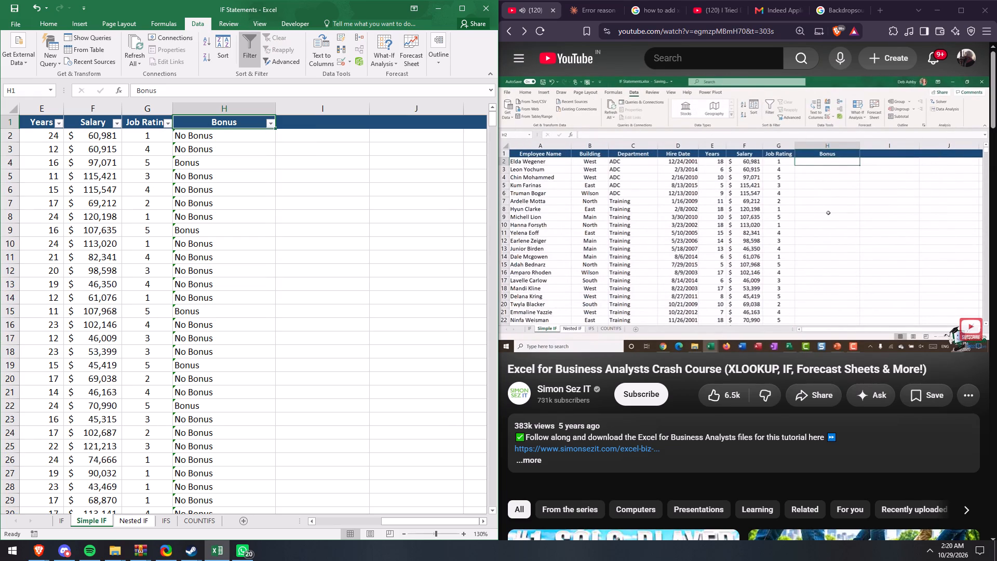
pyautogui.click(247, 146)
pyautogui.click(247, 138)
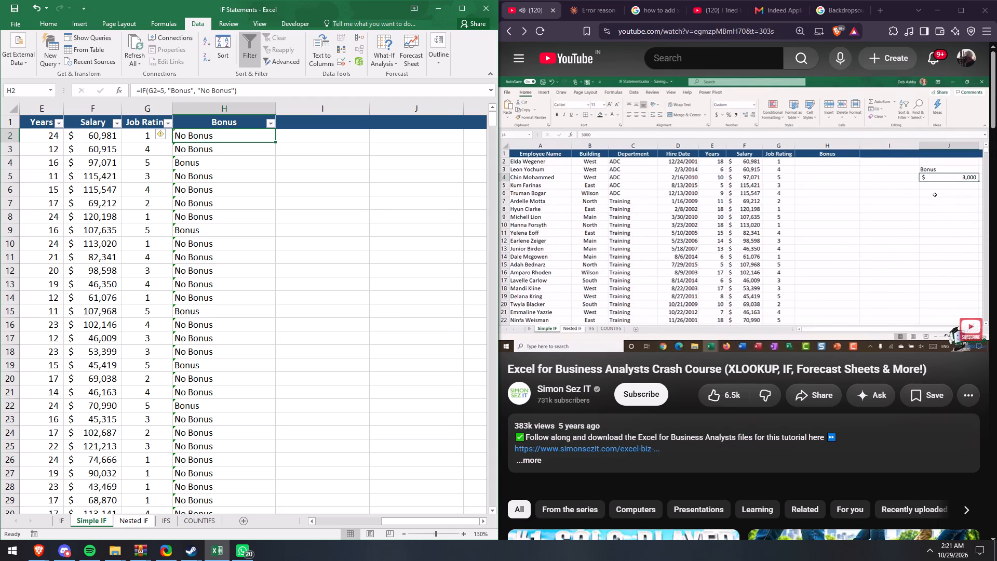
# Skip forward through the tutorial video's IF example that takes the bonus amount from a fixed cell reference.
pyautogui.click(580, 453)
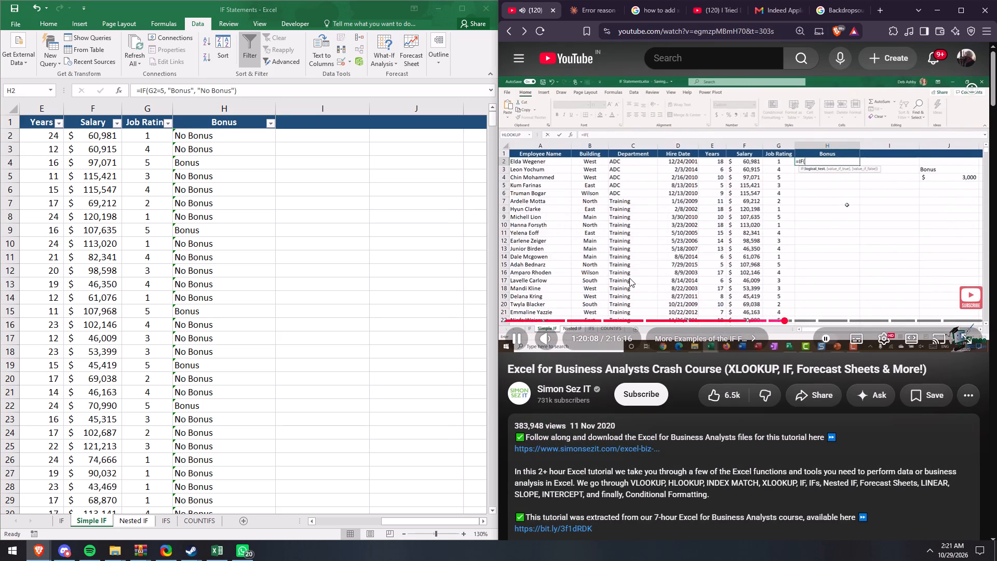
pyautogui.press('Right')
pyautogui.press('Right')
pyautogui.press('Right')
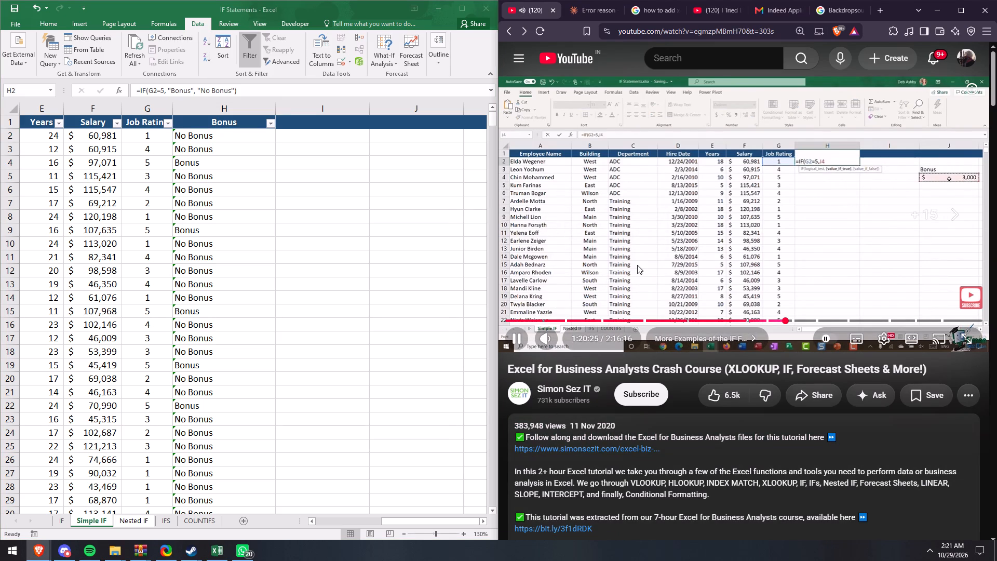
pyautogui.press('Right')
pyautogui.press('Right')
pyautogui.press('Right')
pyautogui.press('Right')
pyautogui.press('Right')
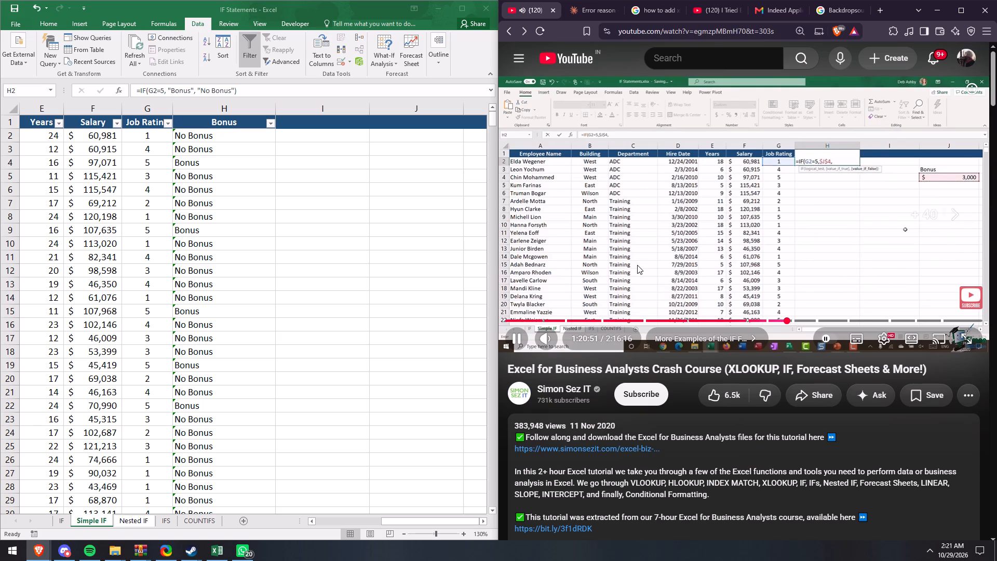
pyautogui.press('Right')
pyautogui.press('Right')
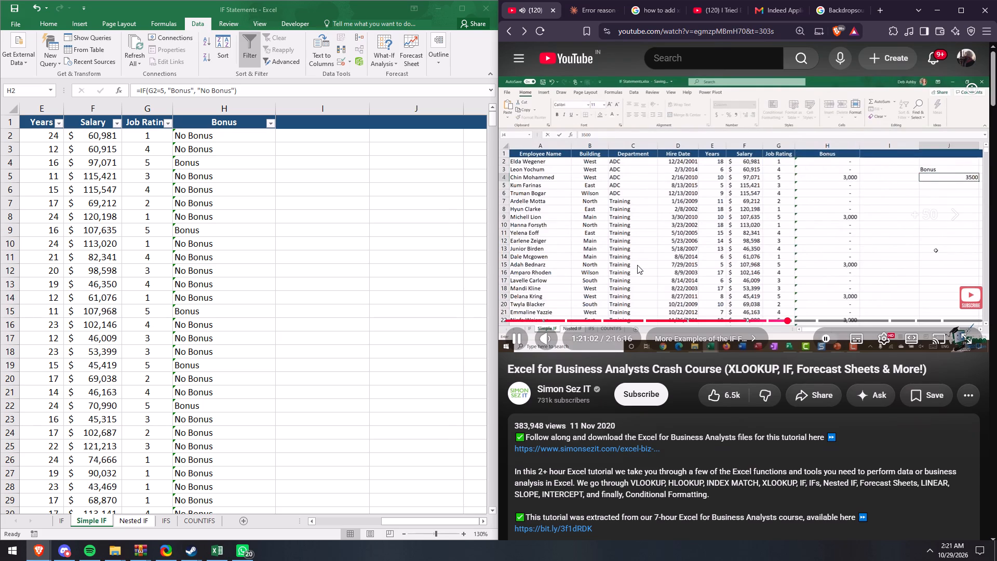
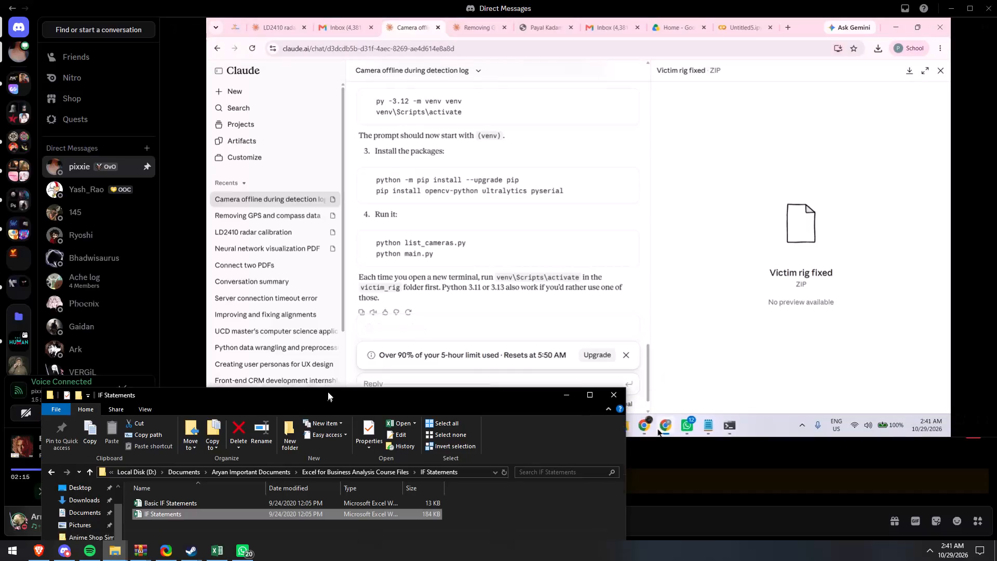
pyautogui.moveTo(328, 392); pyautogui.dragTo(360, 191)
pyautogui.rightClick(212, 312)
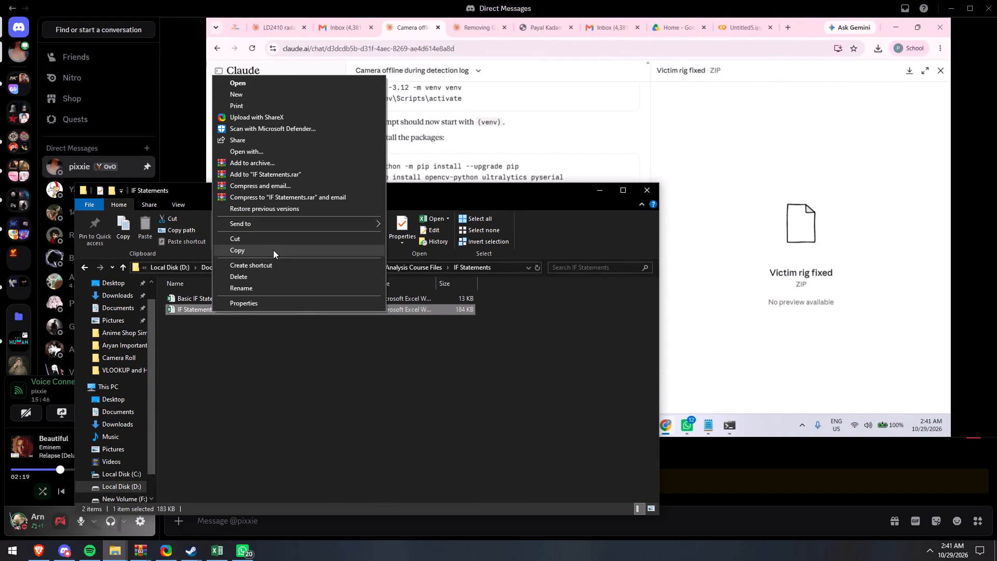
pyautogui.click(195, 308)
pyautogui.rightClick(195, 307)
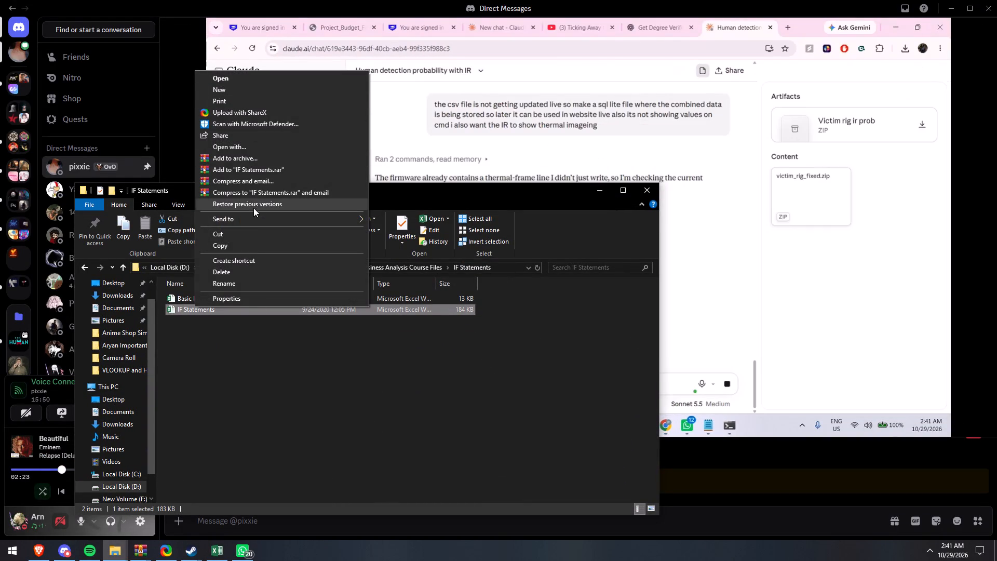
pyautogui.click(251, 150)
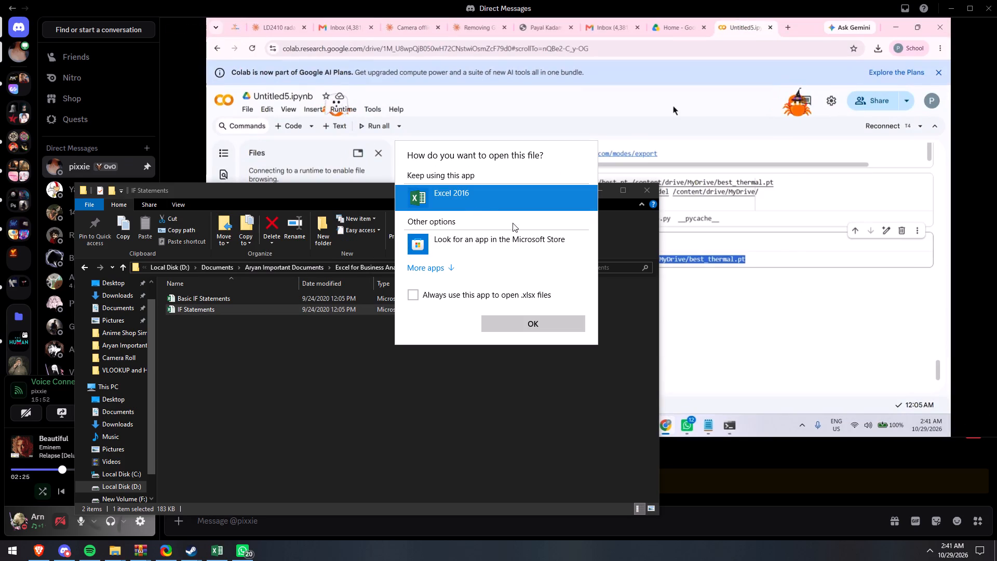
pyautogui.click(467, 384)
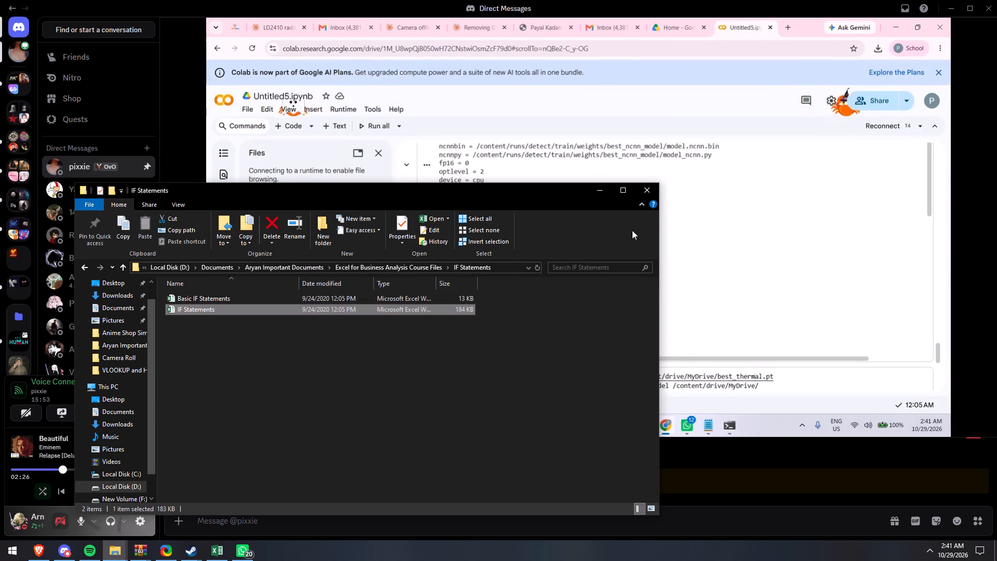
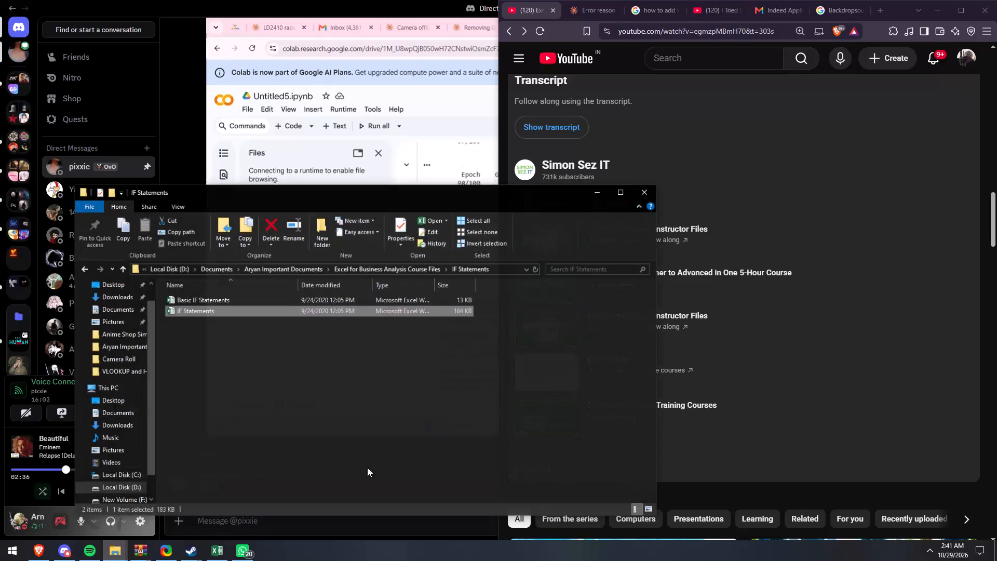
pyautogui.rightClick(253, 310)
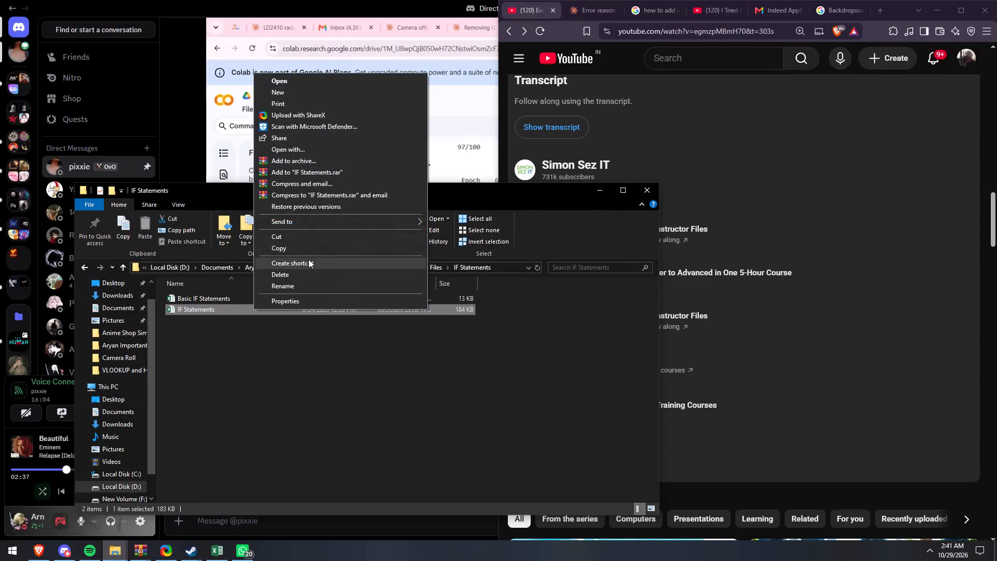